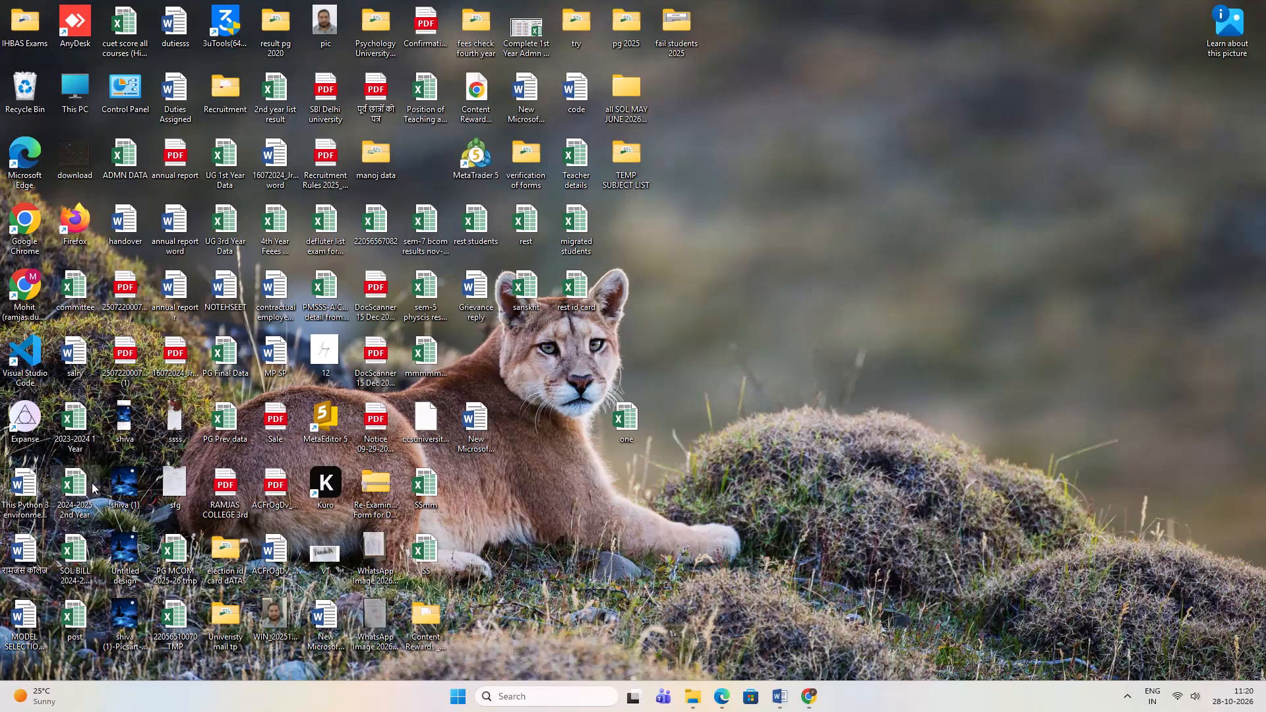
Browse drive E: to Phoolwati Mam > results > 2026 UG > 1st Year 2026 and check the FIRST YEAR1 workbook.
click(702, 705)
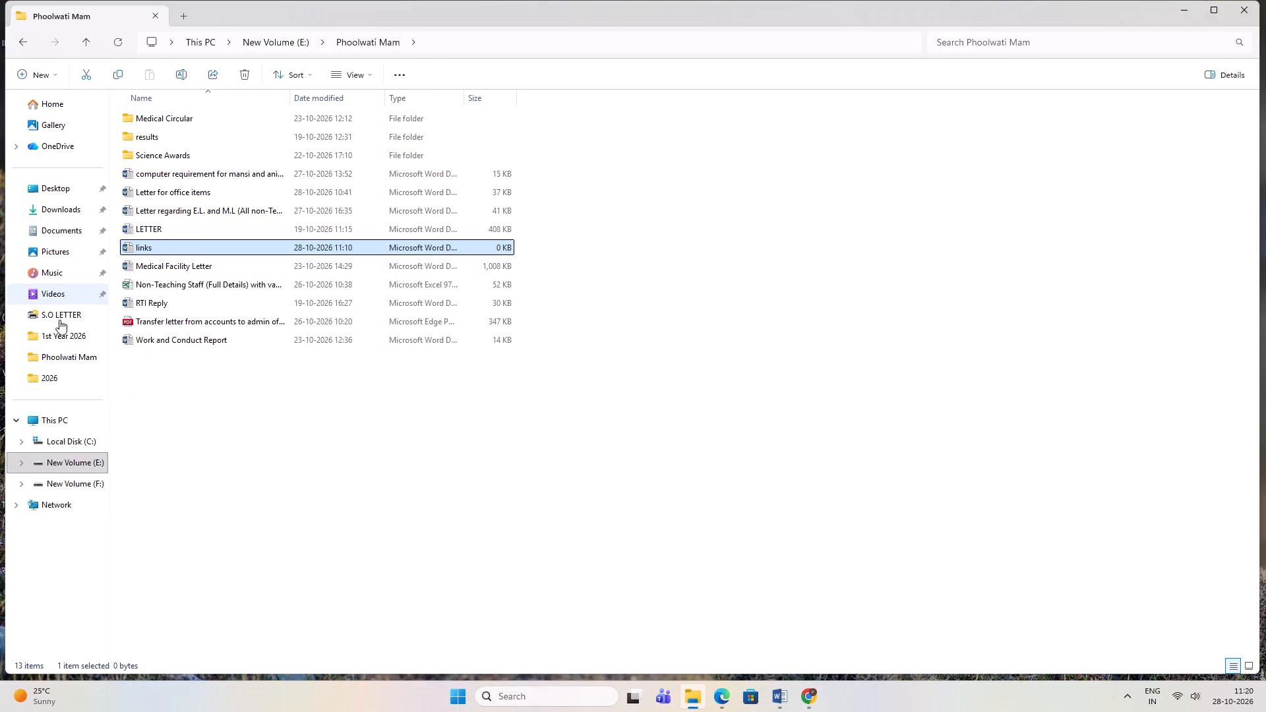
click(52, 418)
double_click(373, 134)
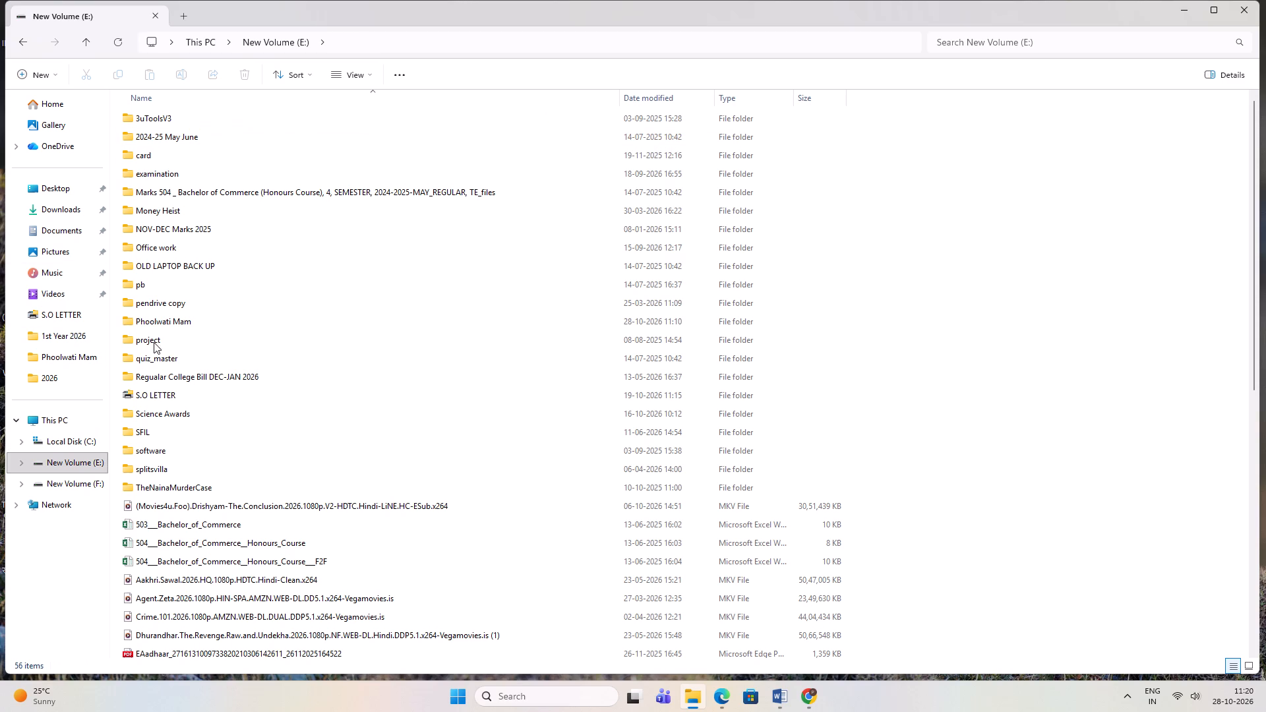
double_click(164, 312)
double_click(166, 320)
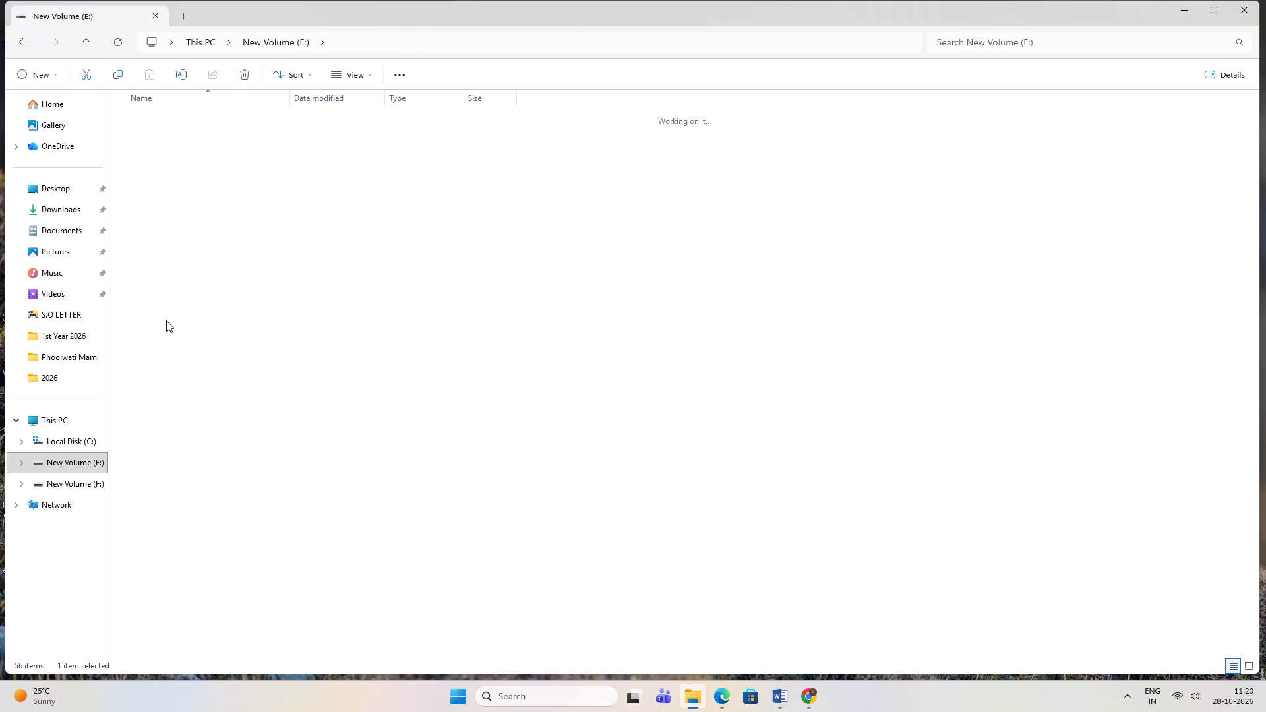
double_click(162, 132)
scroll(166, 558, down, 2)
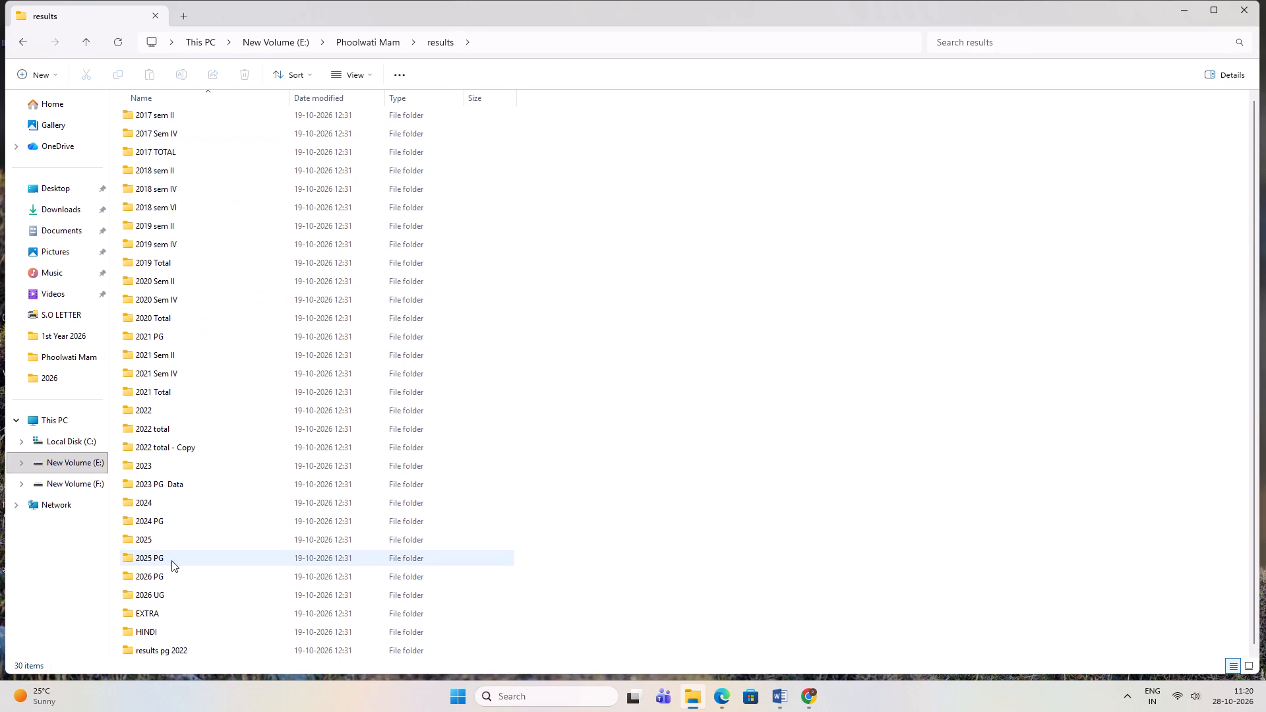
double_click(152, 600)
double_click(177, 119)
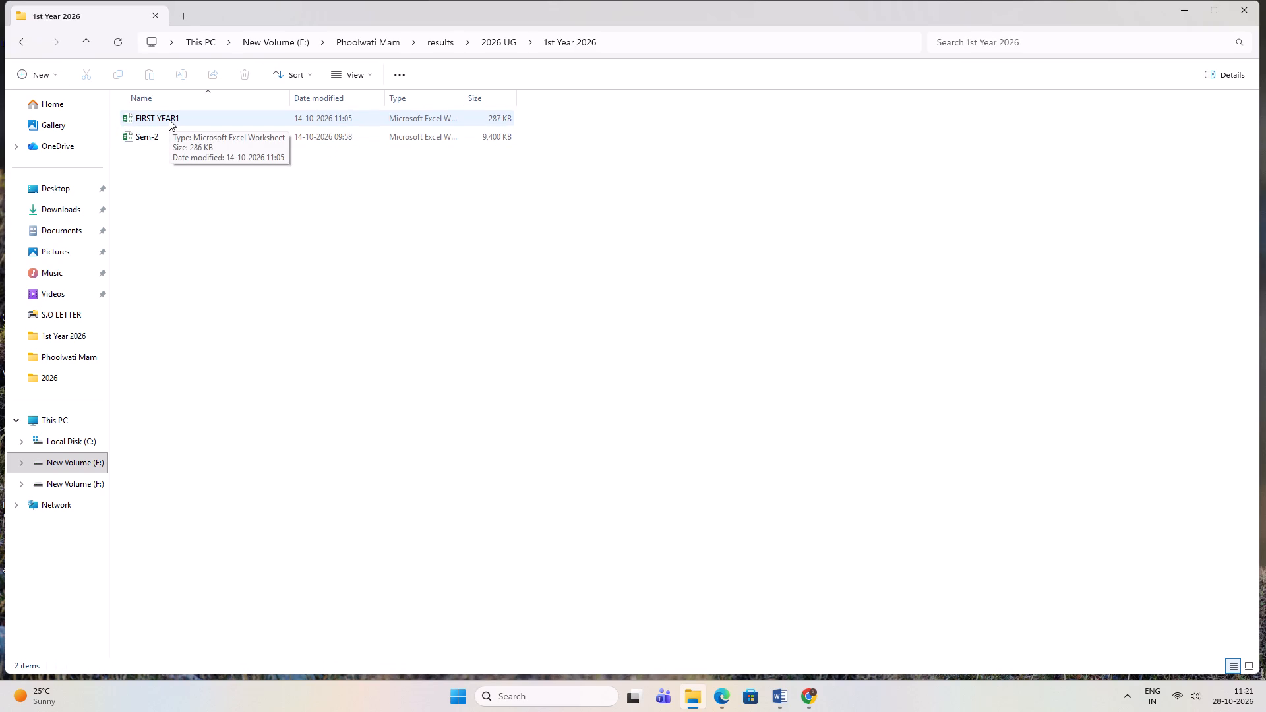
click(169, 119)
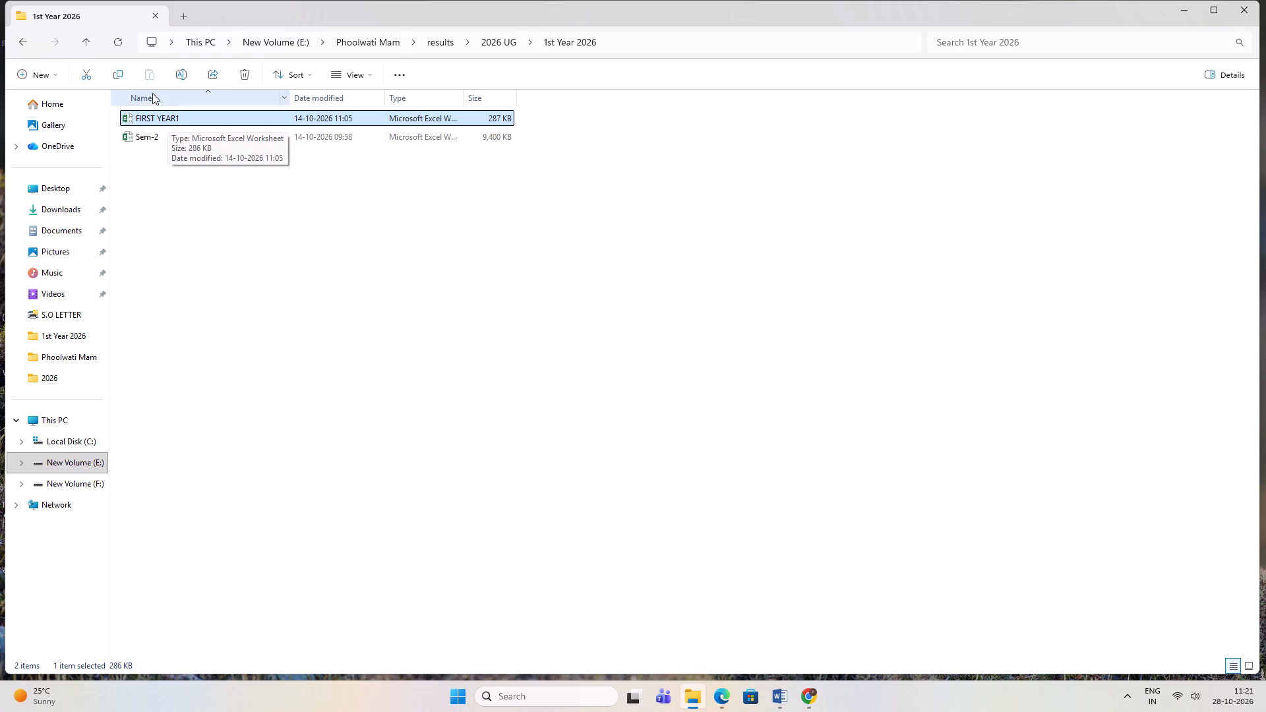
Return to the Phoolwati Mam folder, create a folder named Subject list there, and open it.
click(80, 41)
click(80, 41)
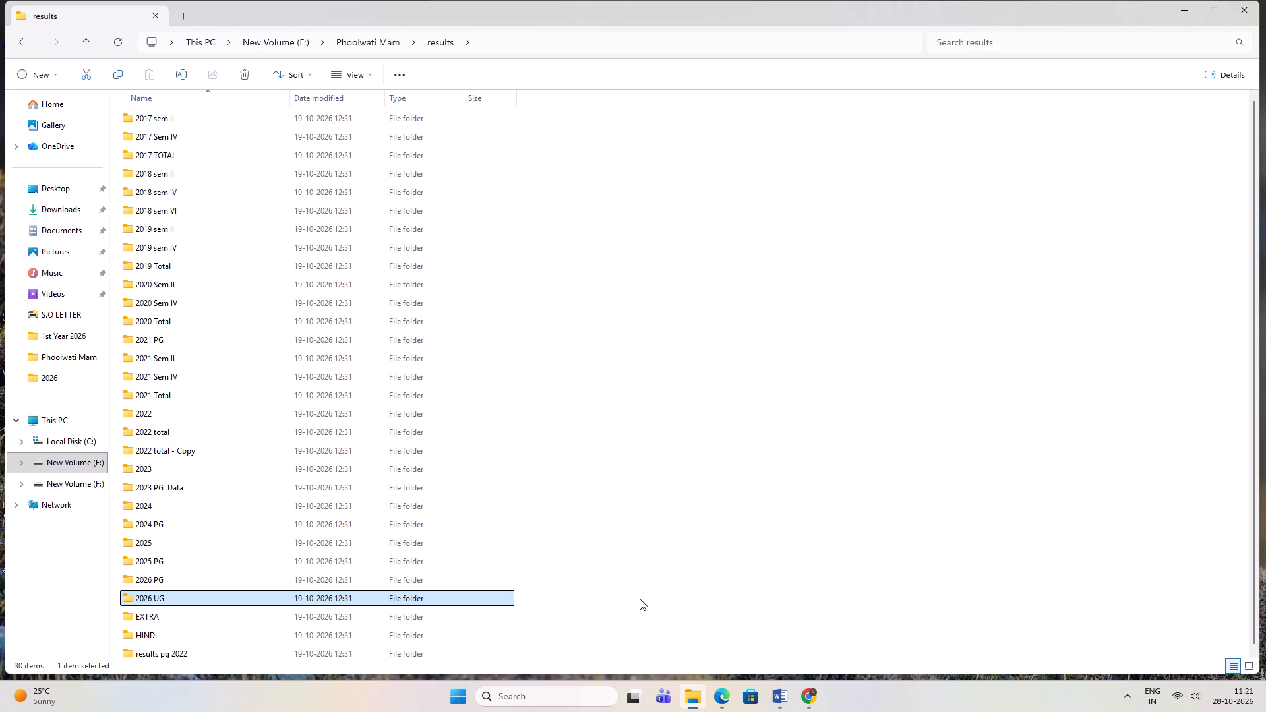
click(93, 36)
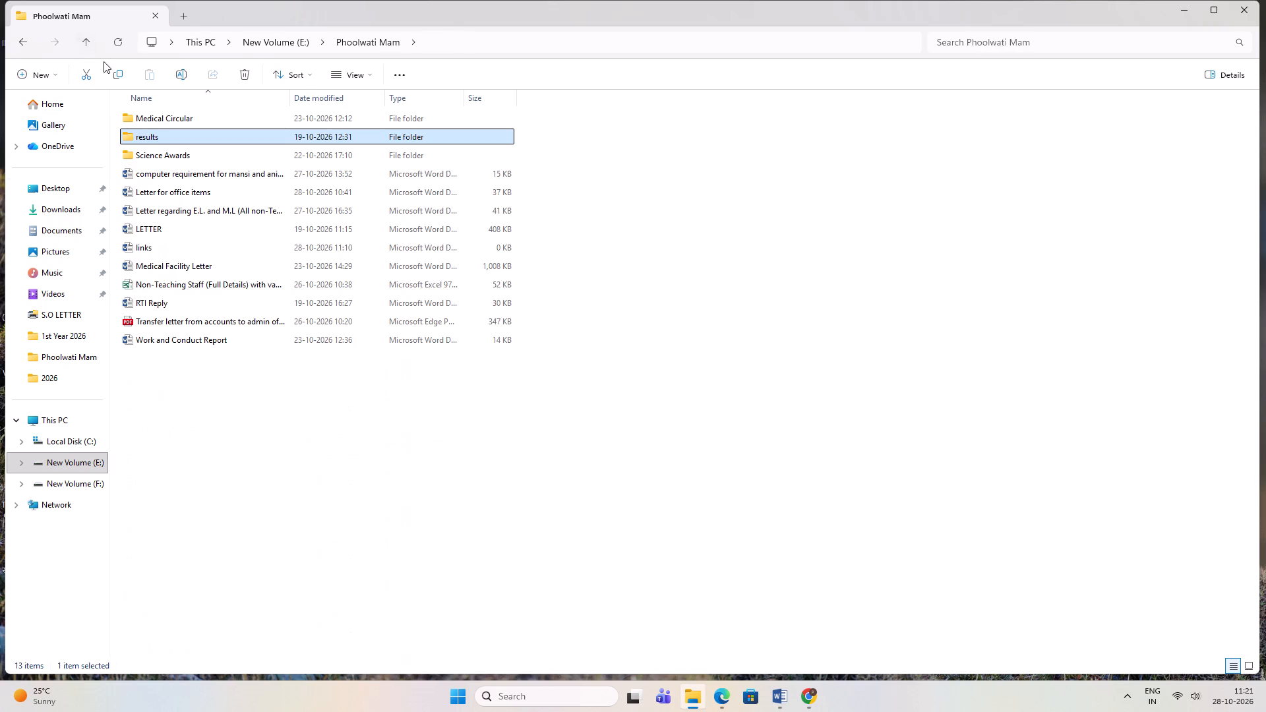
right_click(671, 227)
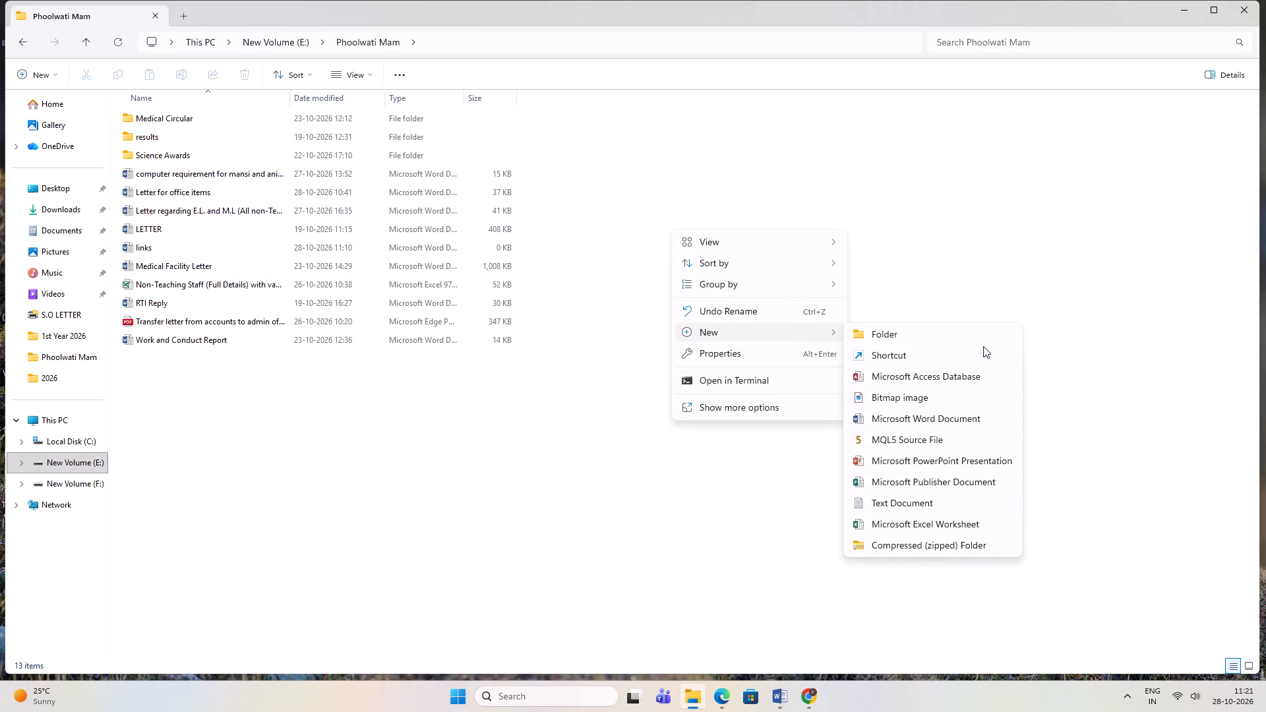
click(976, 336)
text(Syu)
key(BackSpace)
key(BackSpace)
text(ubject list')
key(BackSpace)
key(Return)
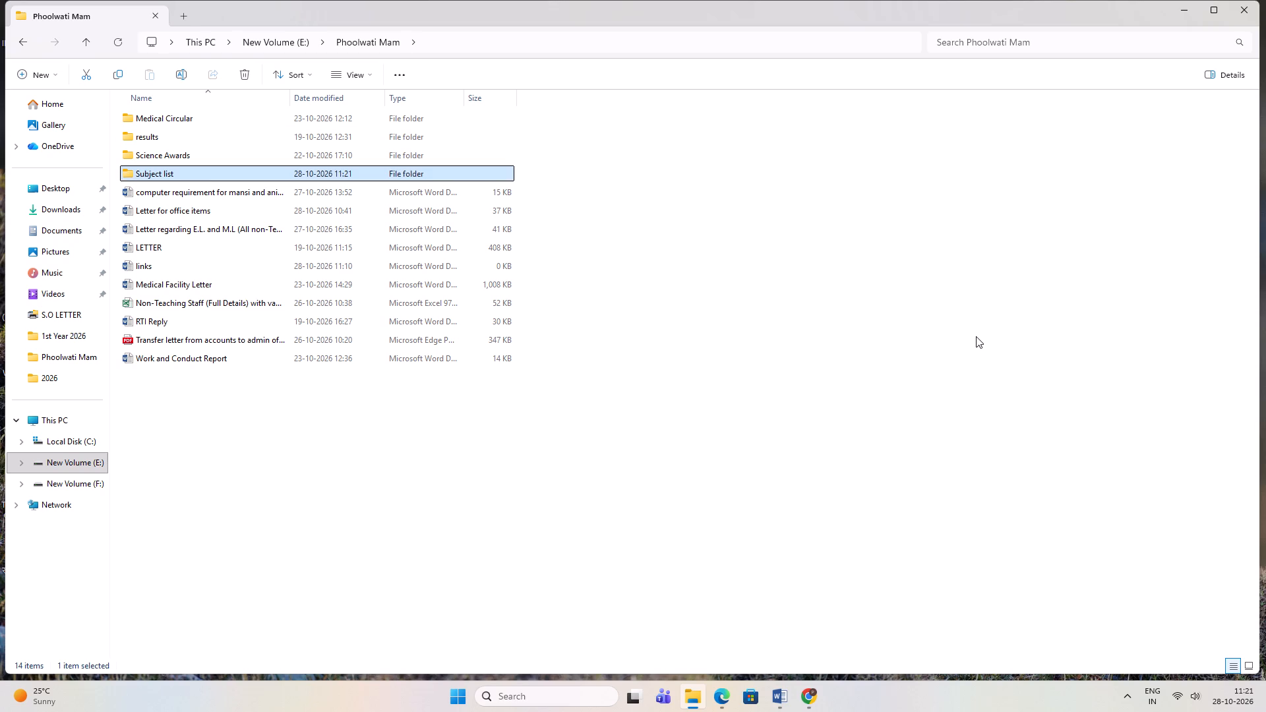
double_click(171, 176)
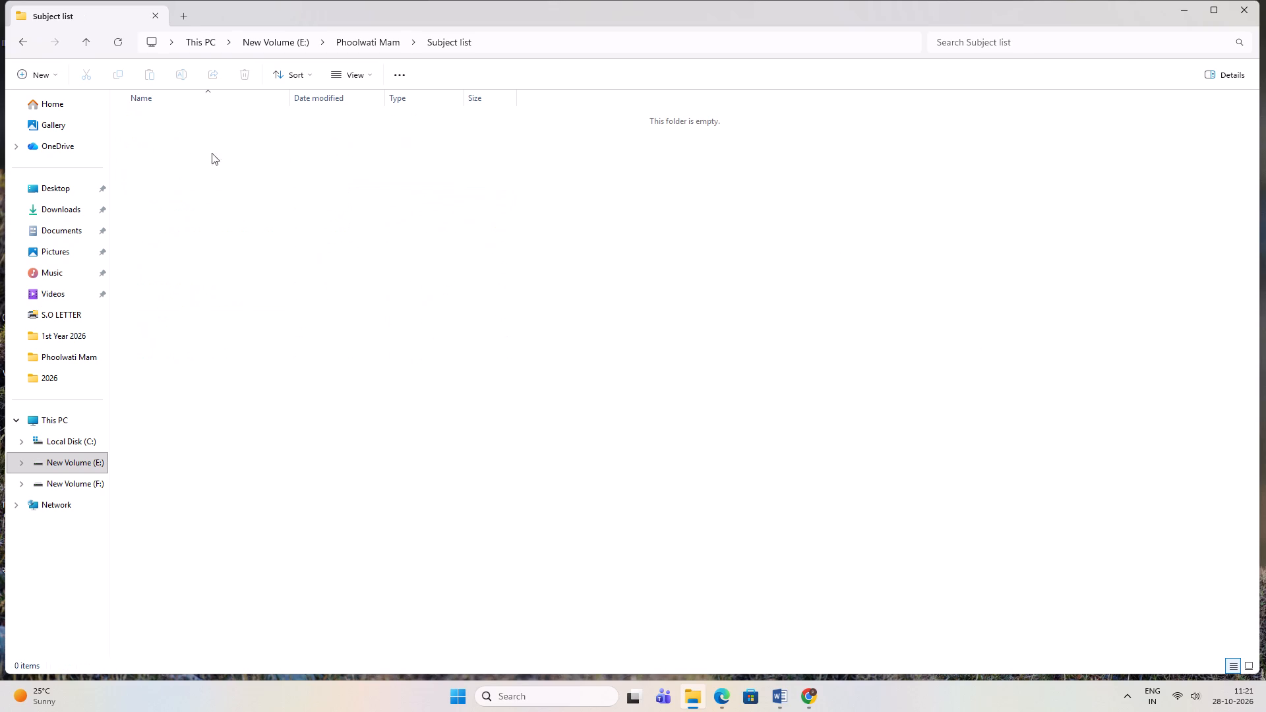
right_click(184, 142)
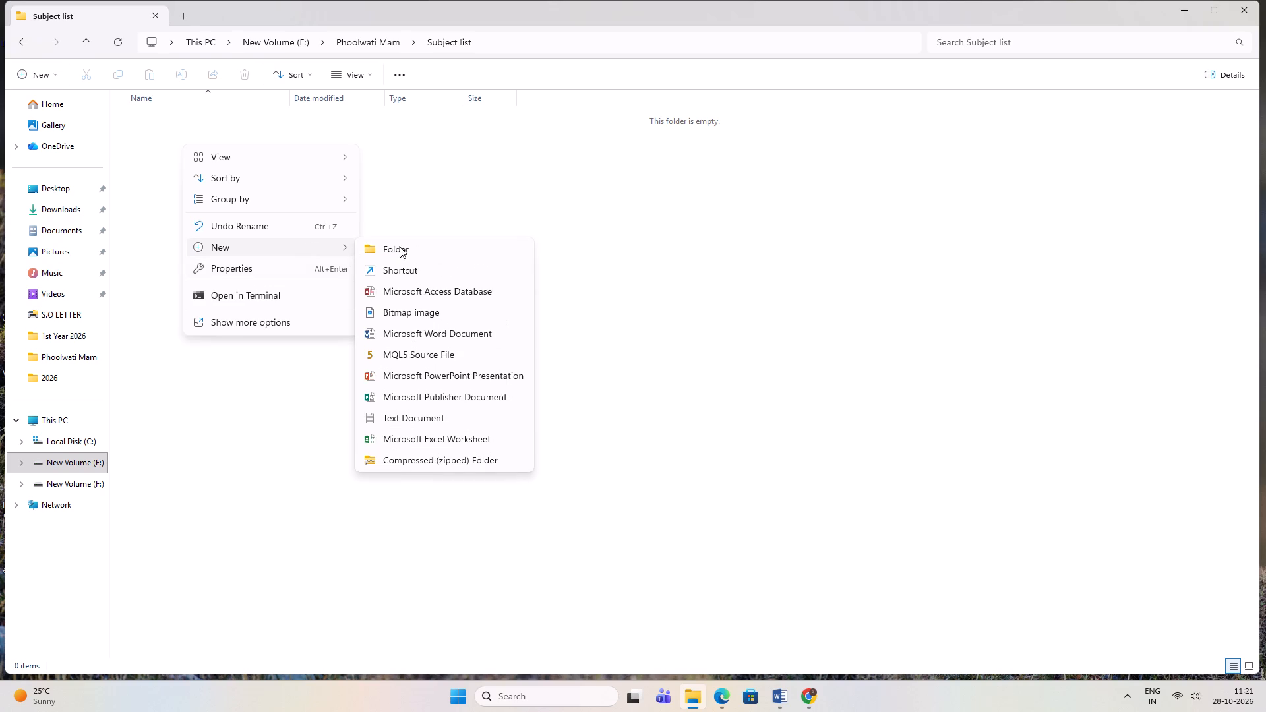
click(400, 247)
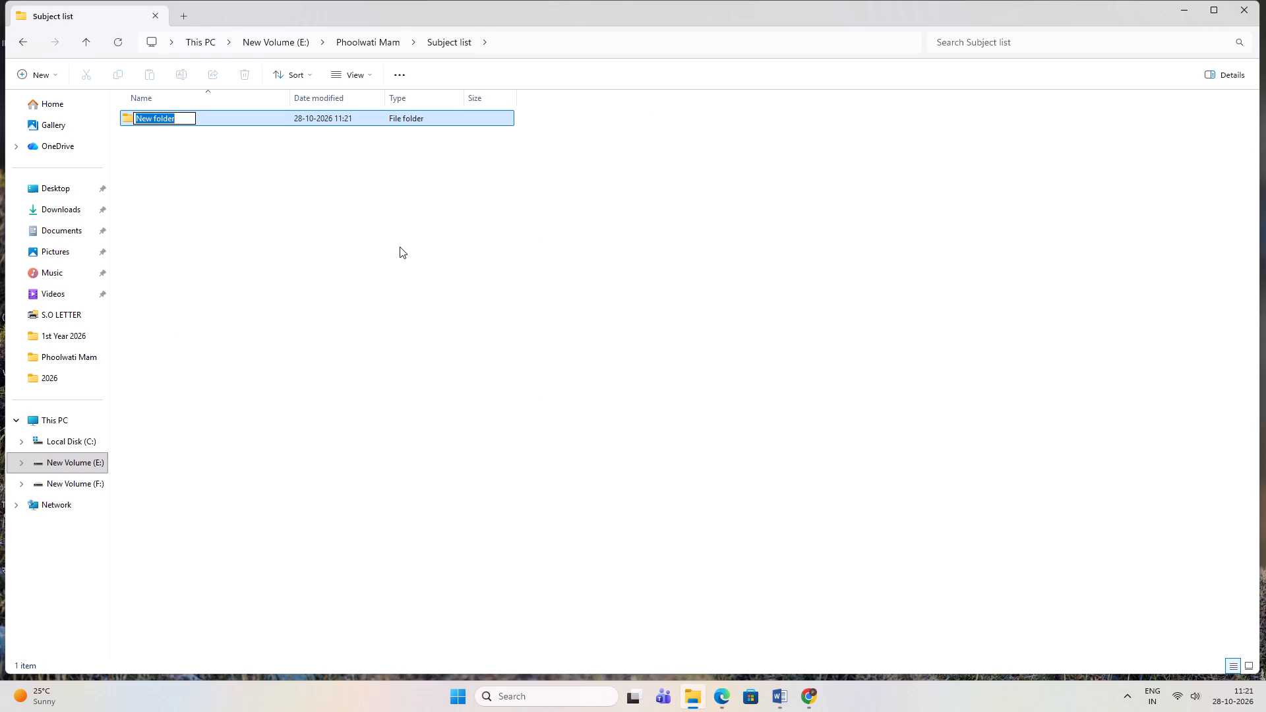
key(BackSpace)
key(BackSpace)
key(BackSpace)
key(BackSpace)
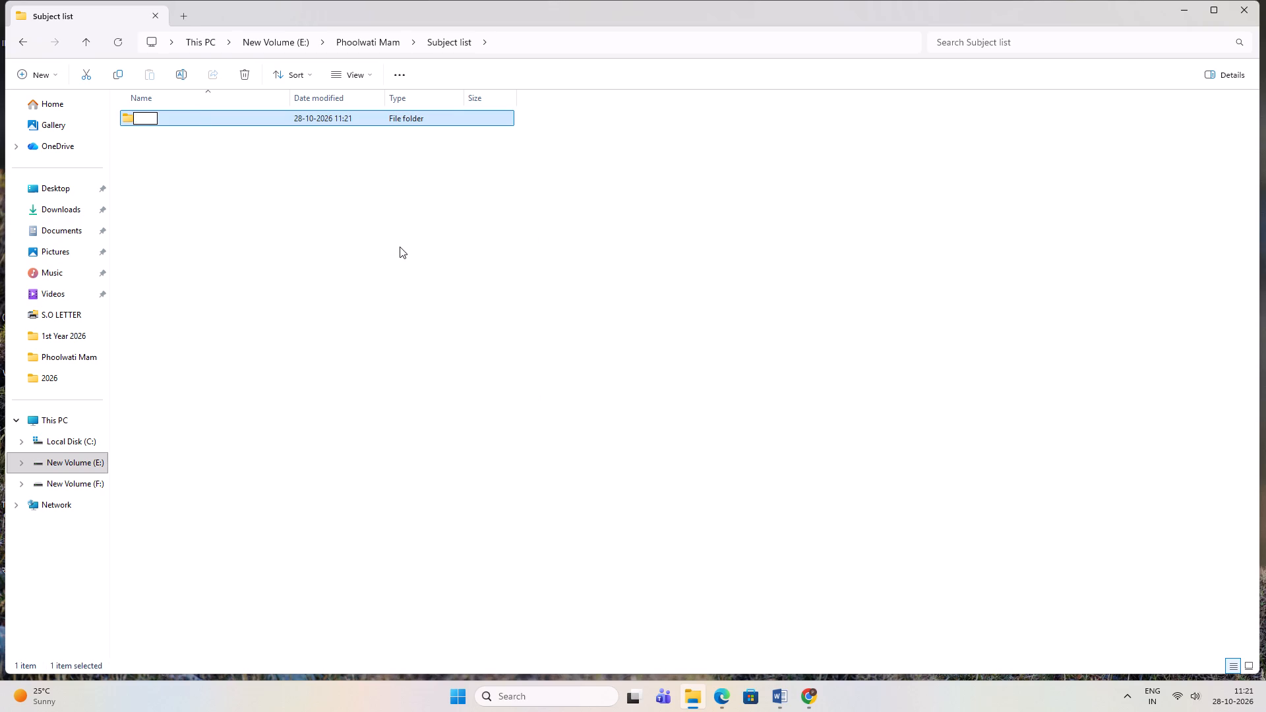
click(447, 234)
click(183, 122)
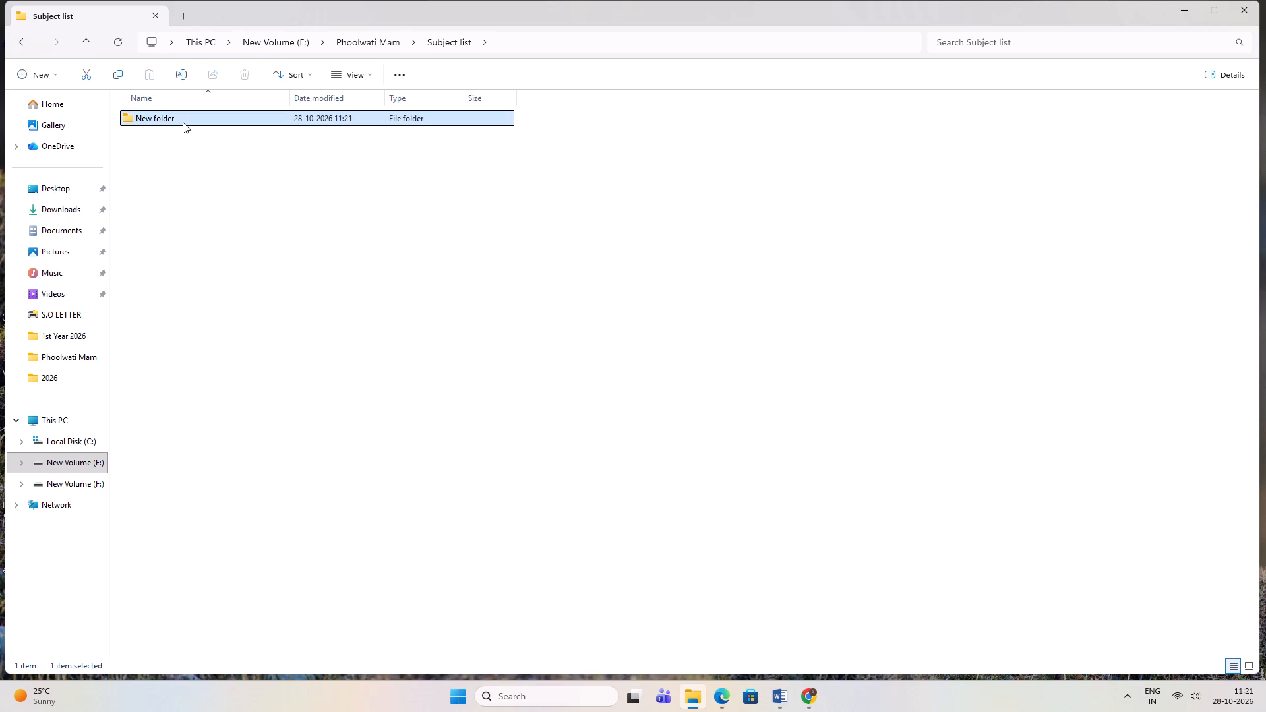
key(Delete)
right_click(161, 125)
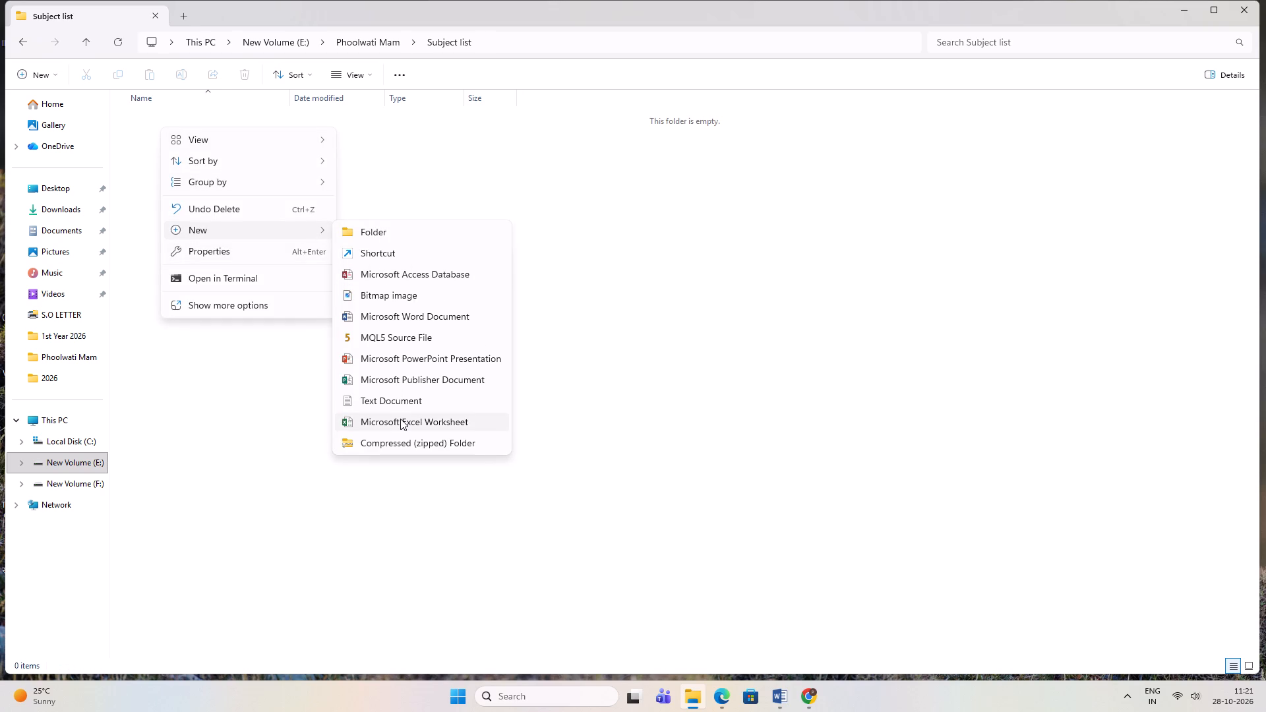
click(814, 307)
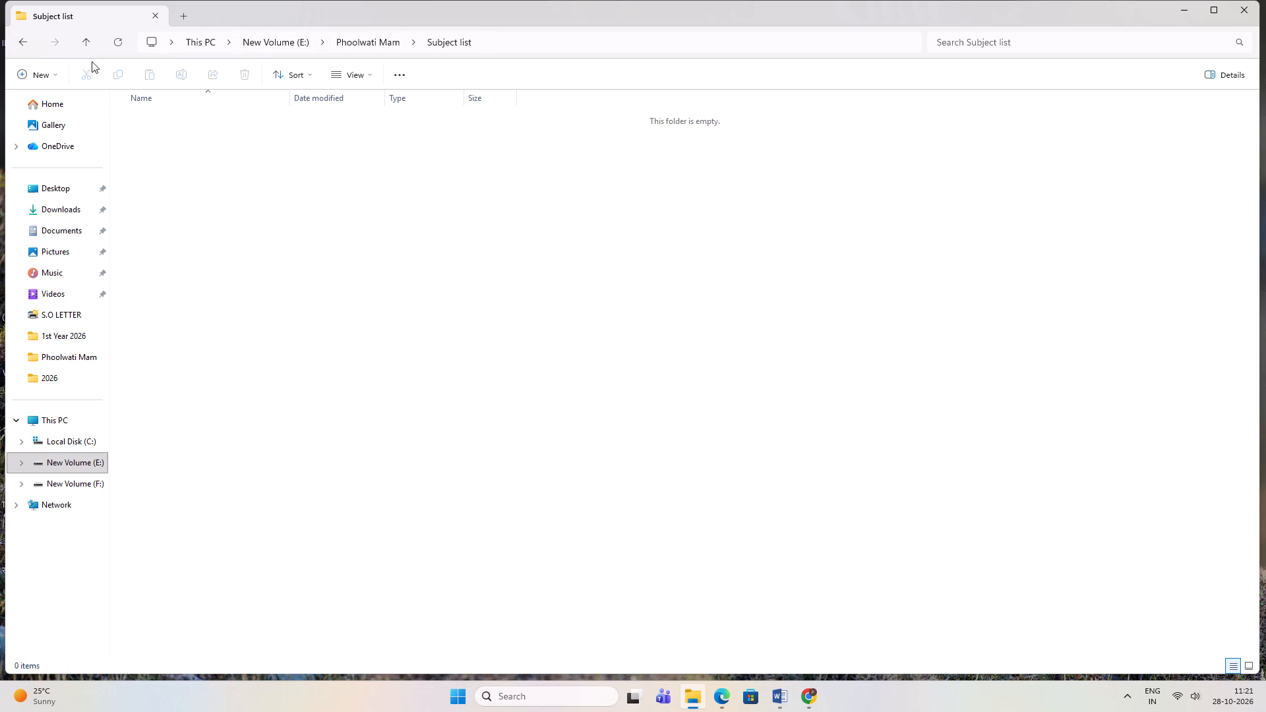
In a second File Explorer window, open Office work > results > 2026 UG > 1st Year 2026 on drive E:.
key(super+e)
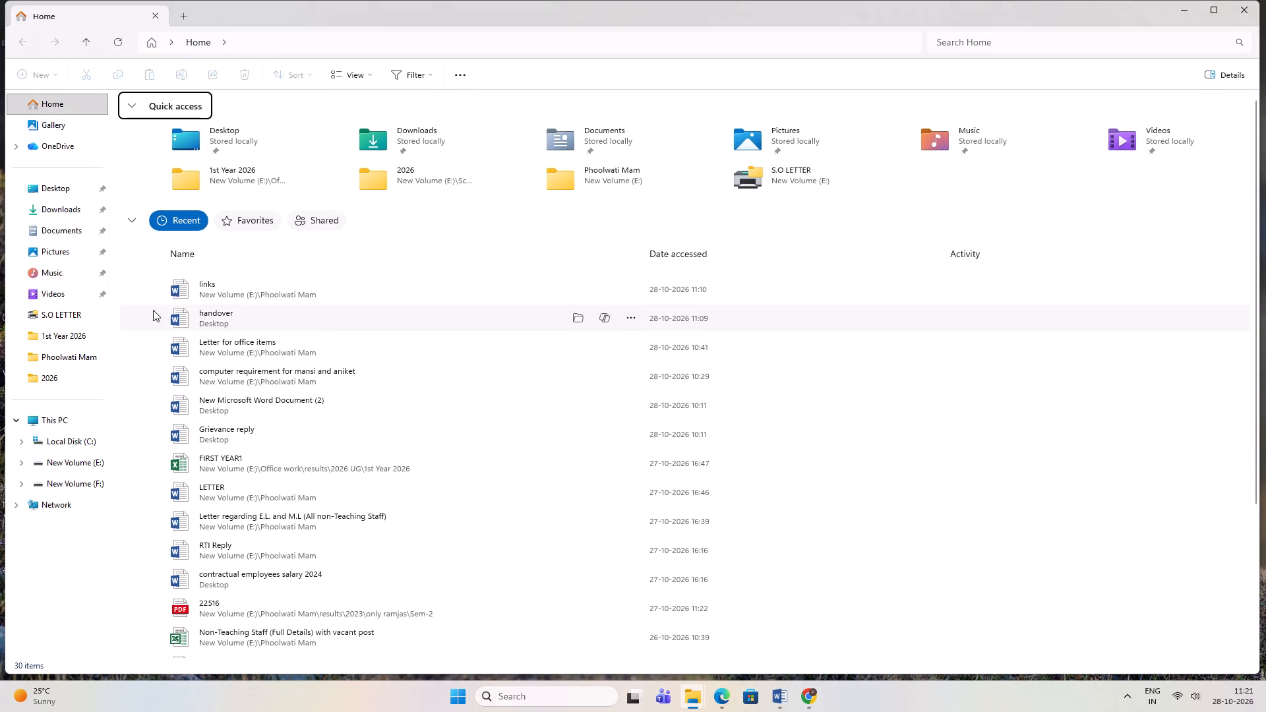
click(97, 418)
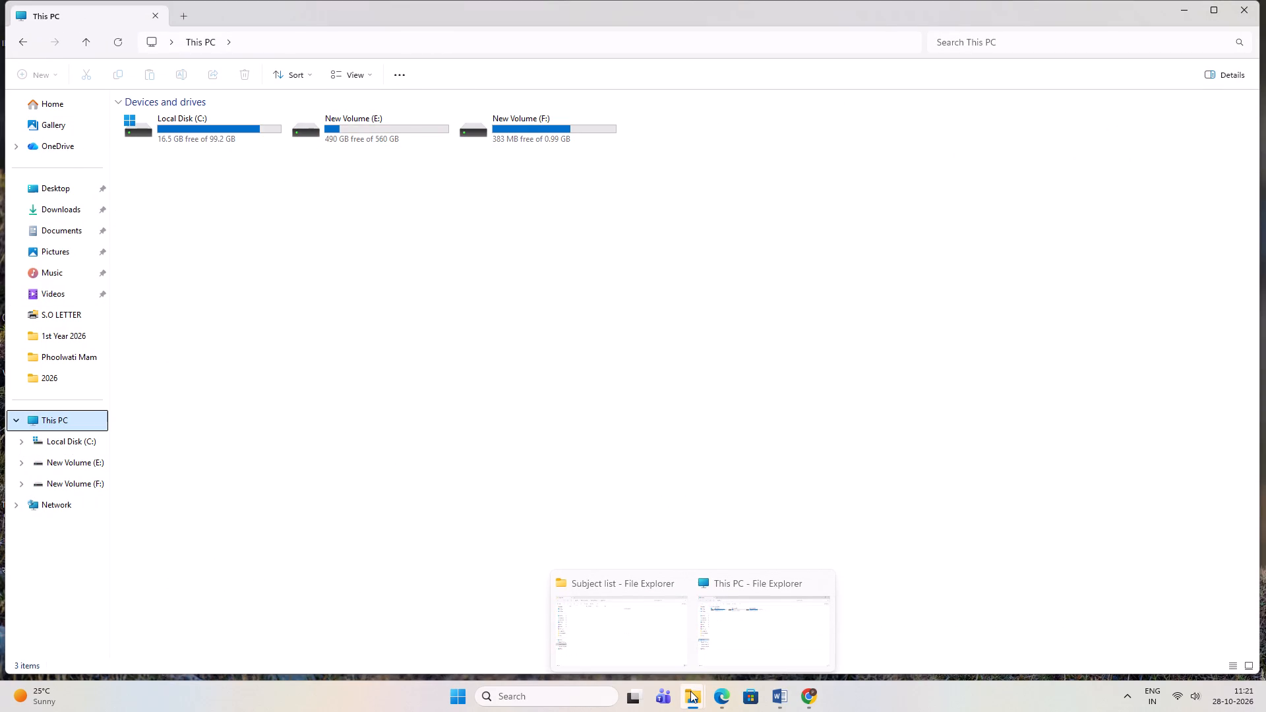
click(750, 638)
double_click(392, 124)
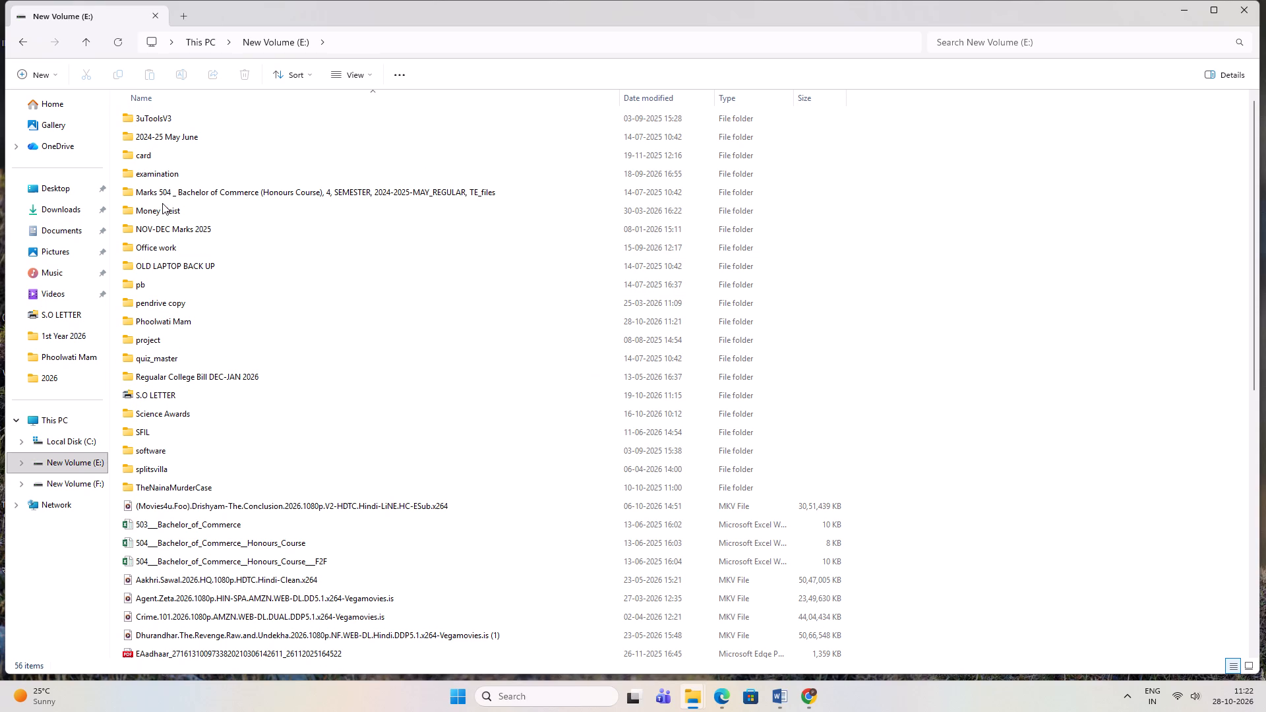
scroll(174, 341, up, 2)
double_click(174, 248)
scroll(187, 578, down, 1)
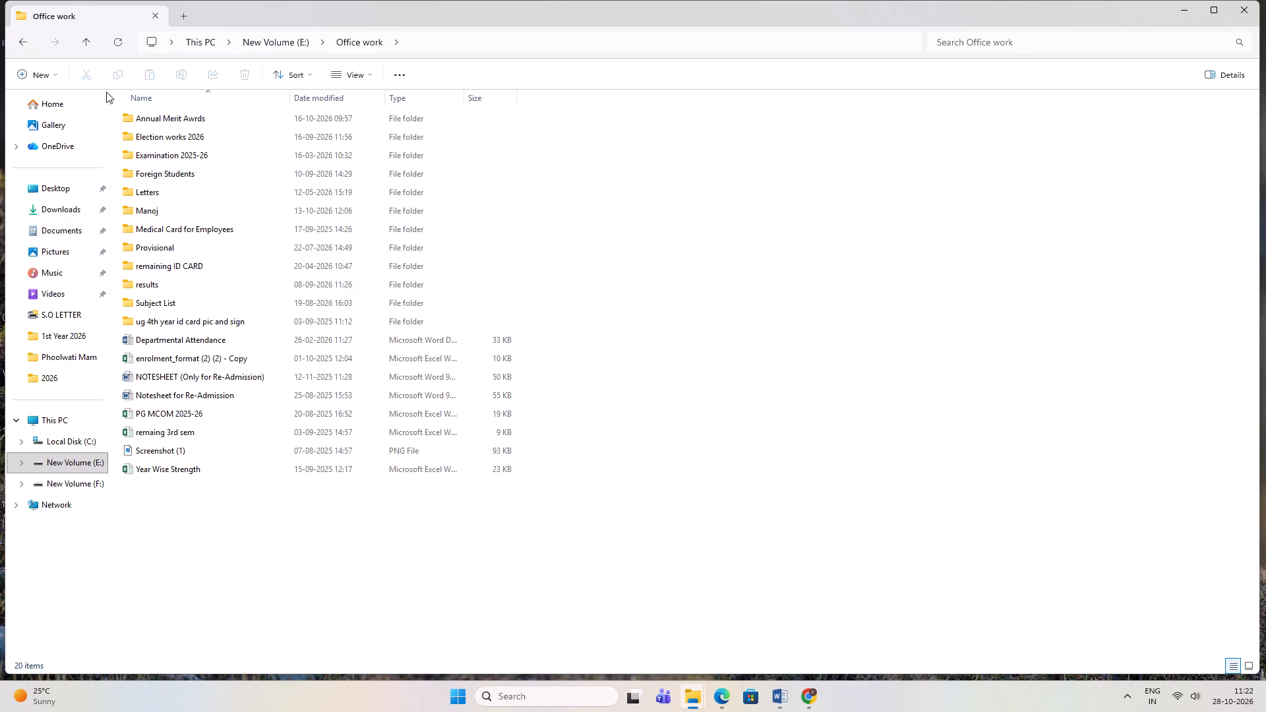
double_click(158, 289)
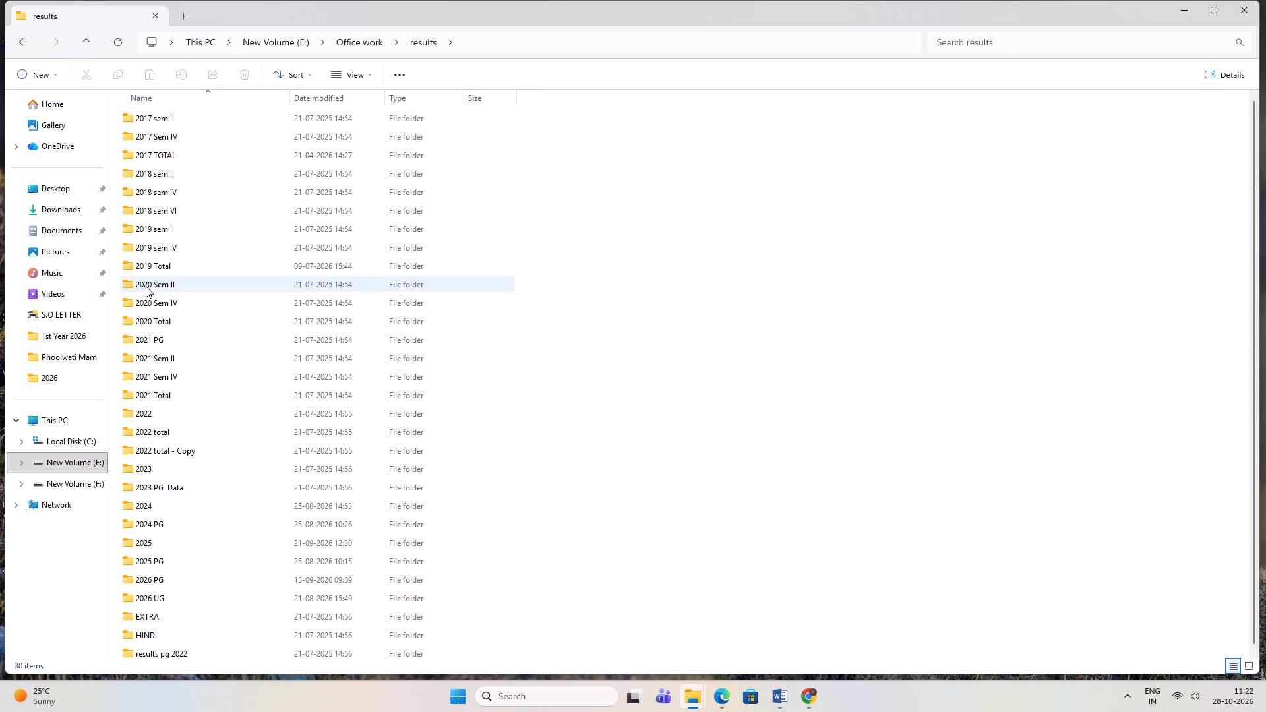
scroll(169, 599, down, 2)
double_click(173, 601)
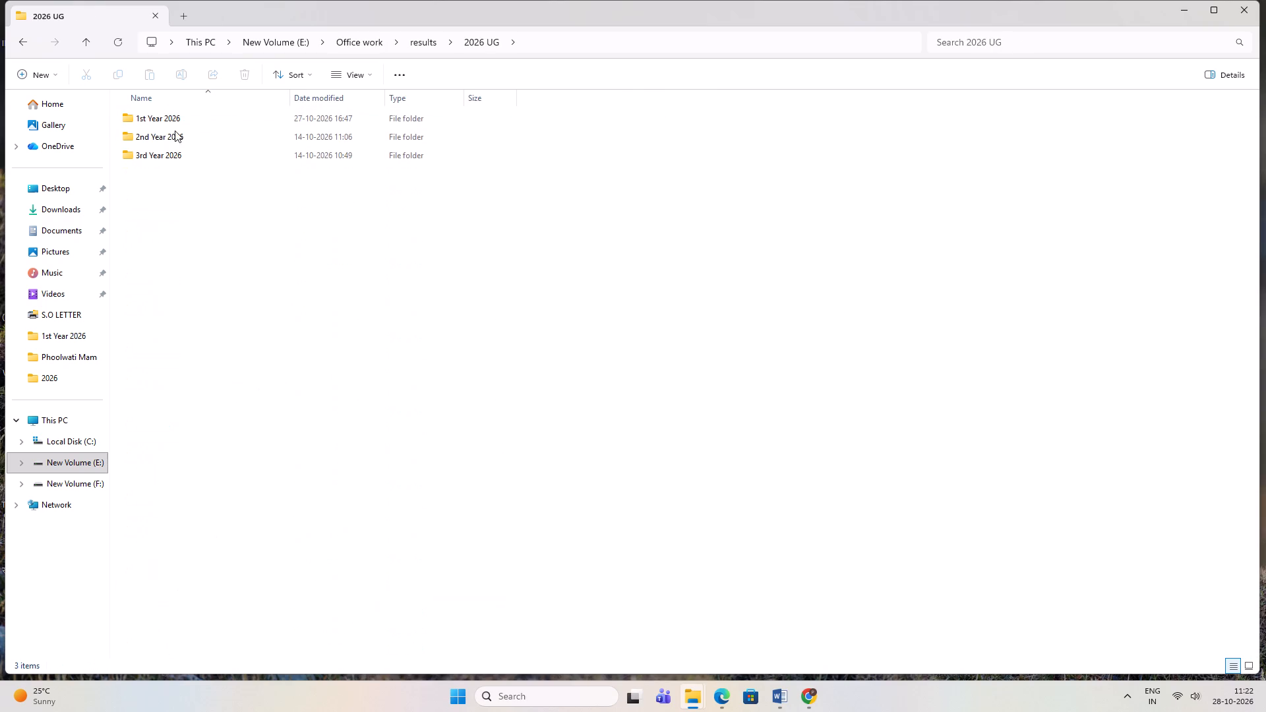
double_click(176, 119)
Copy the FIRST YEAR1 workbook from 1st Year 2026 into the empty Subject list folder in the other window.
right_click(172, 115)
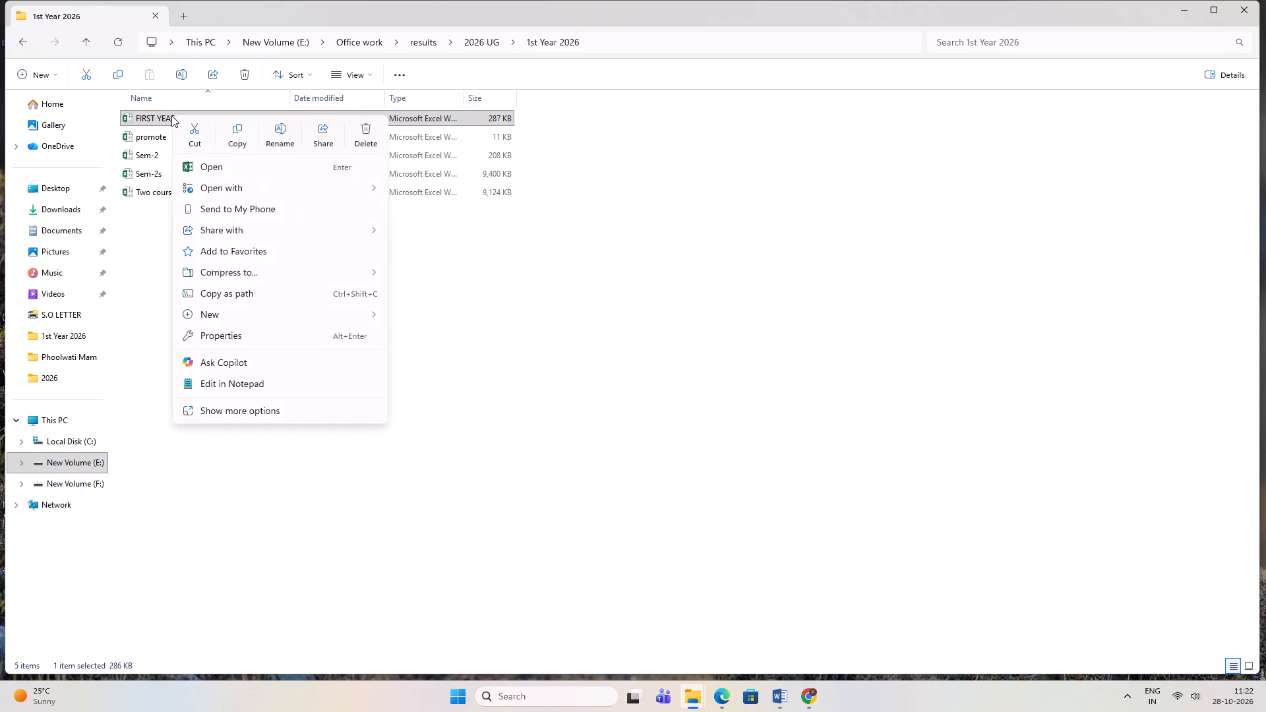
click(239, 123)
click(776, 696)
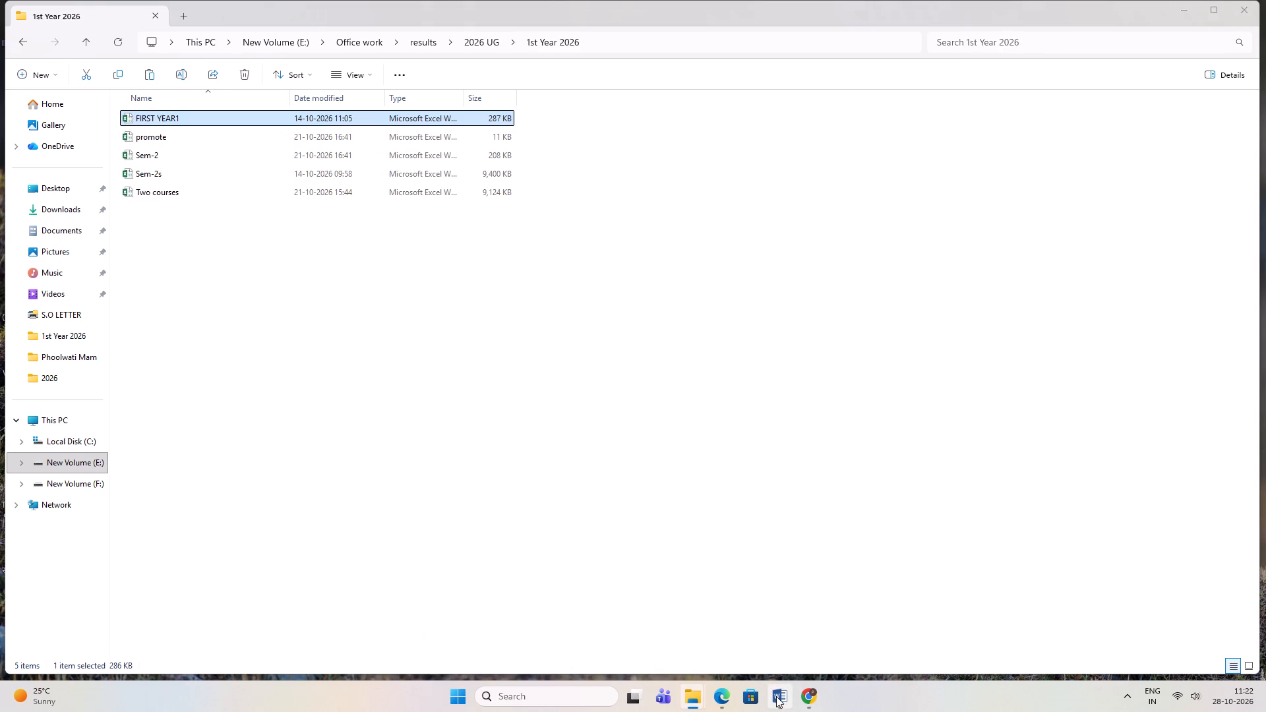
click(769, 694)
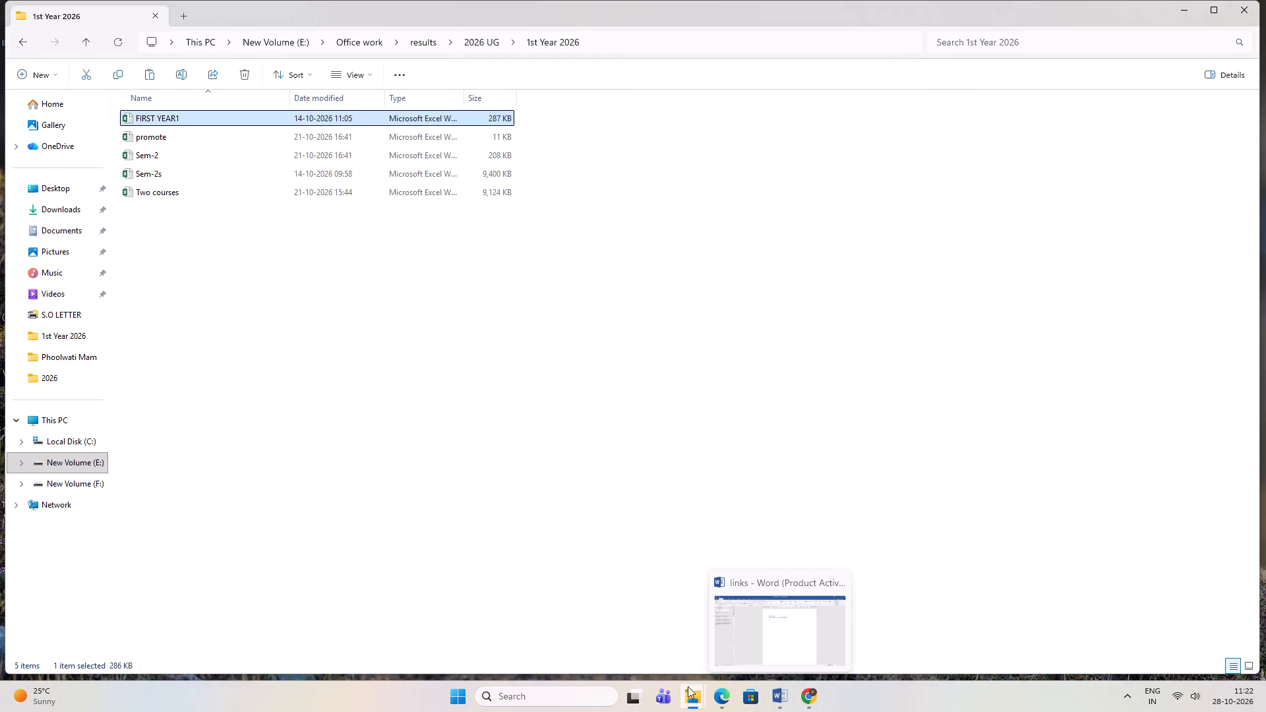
click(691, 693)
click(640, 641)
right_click(206, 131)
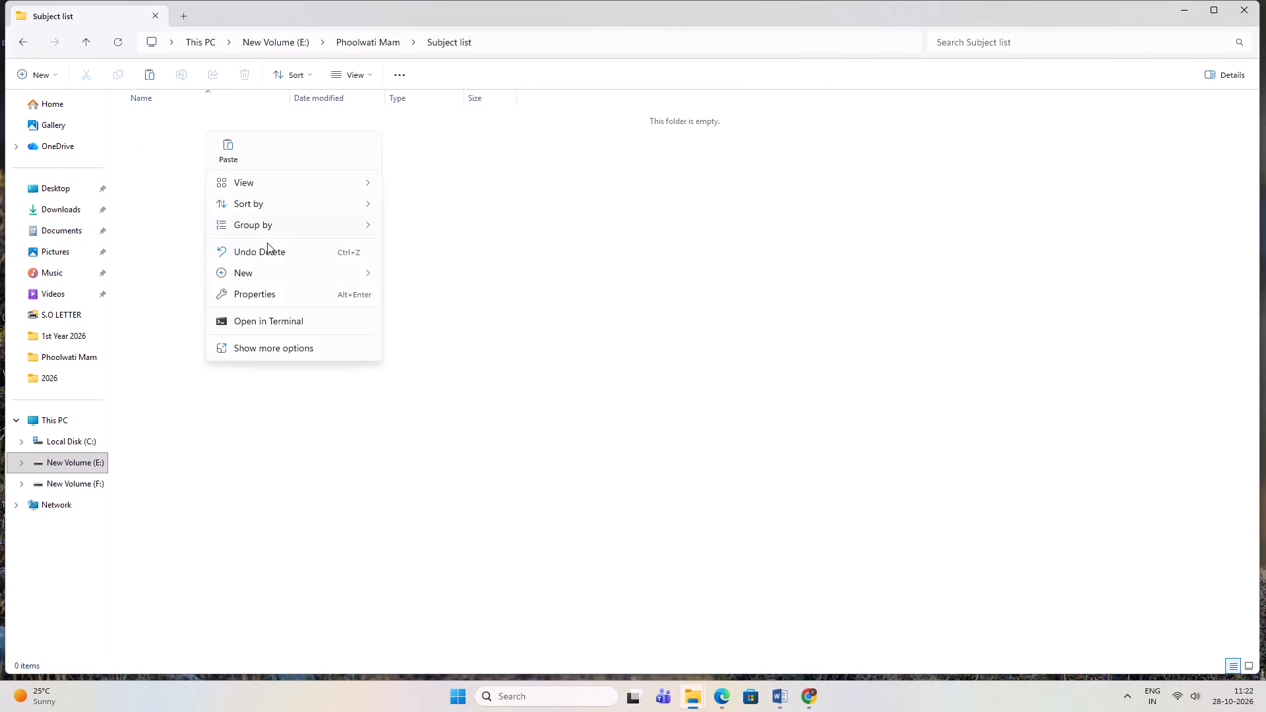
click(231, 150)
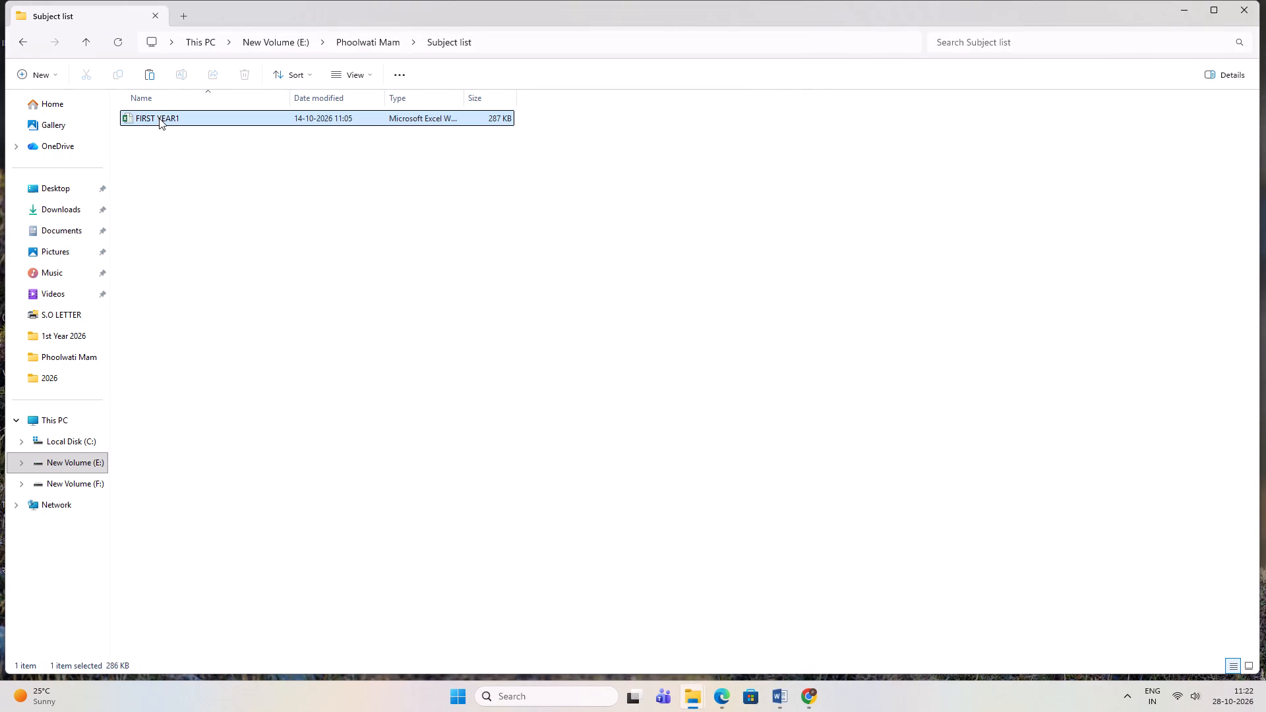
Rename the copied FIRST YEAR1 workbook in the Subject list folder as 3rd Semester.
right_click(159, 118)
click(222, 143)
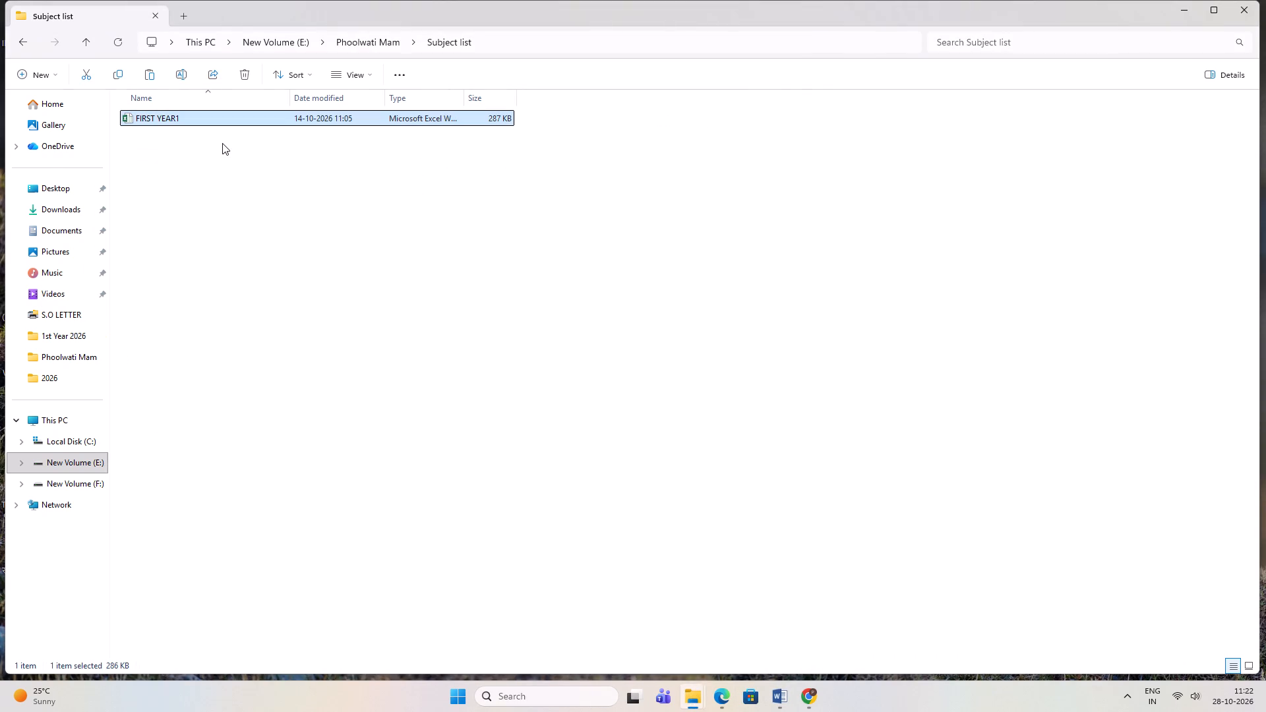
click(232, 144)
right_click(148, 113)
click(210, 133)
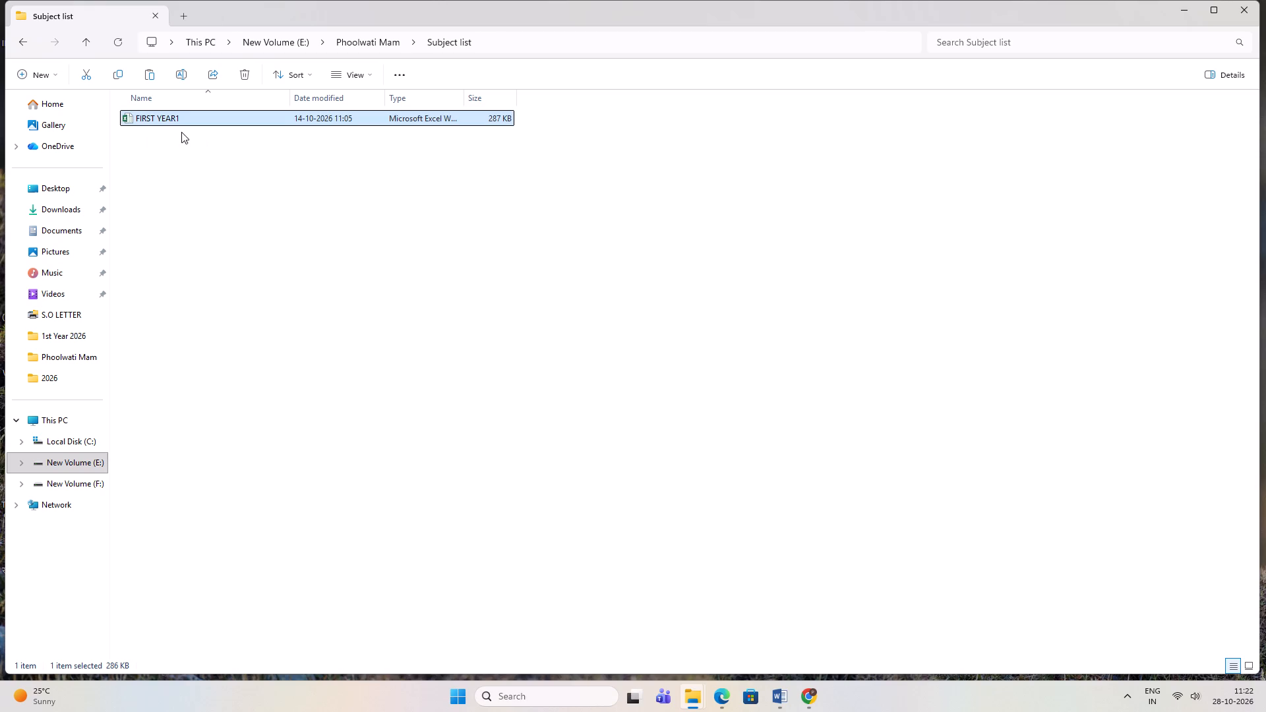
click(183, 128)
click(177, 121)
right_click(177, 121)
click(283, 140)
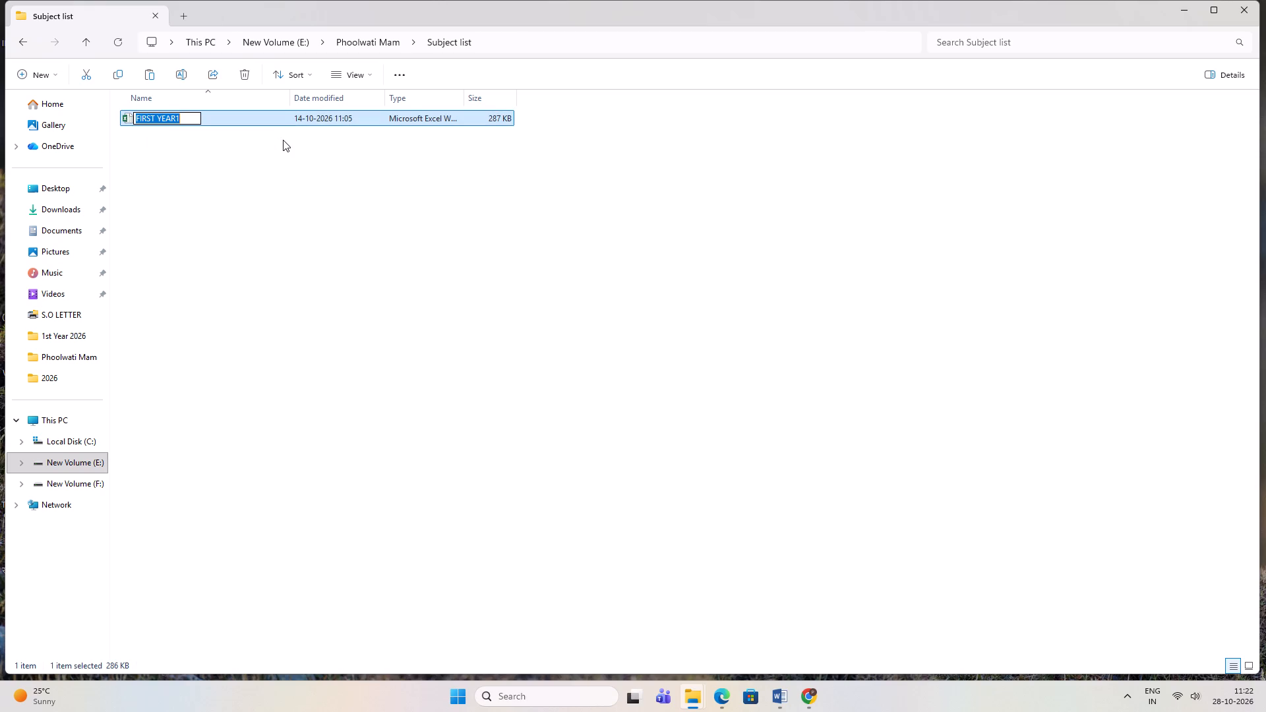
key(BackSpace)
text(3rd Semeter)
key(BackSpace)
key(BackSpace)
key(BackSpace)
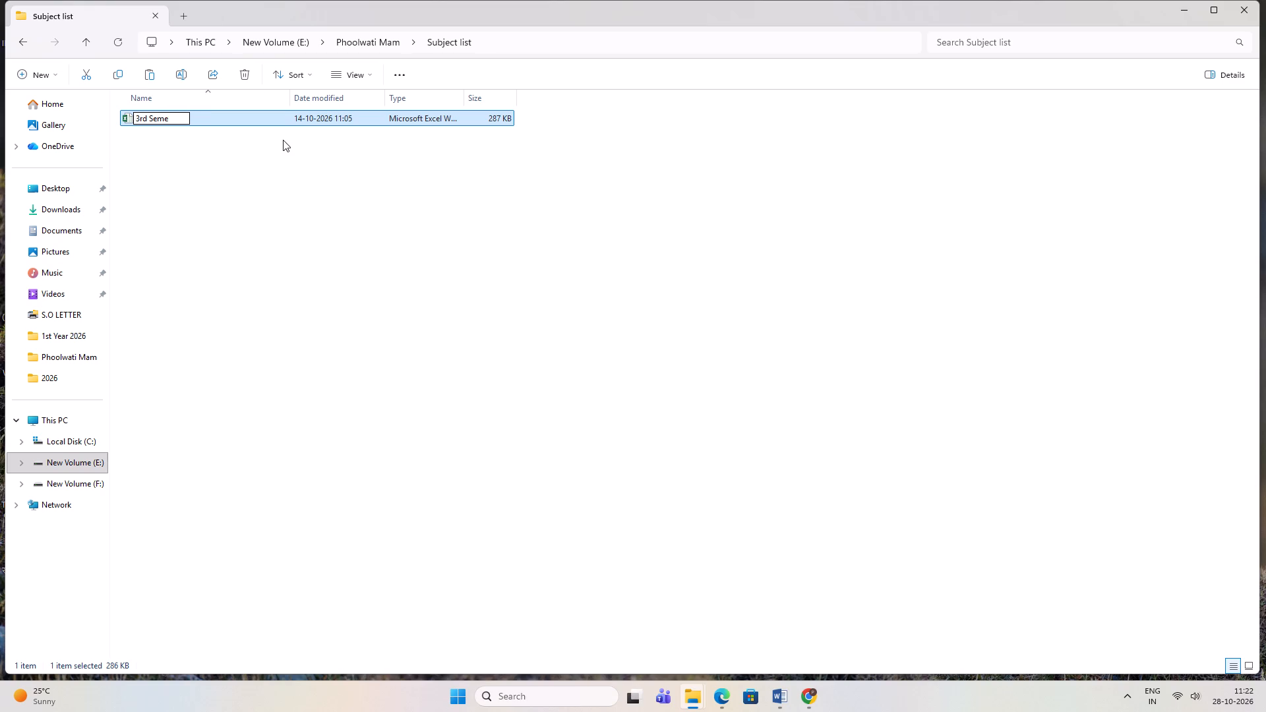
text(ster)
key(Return)
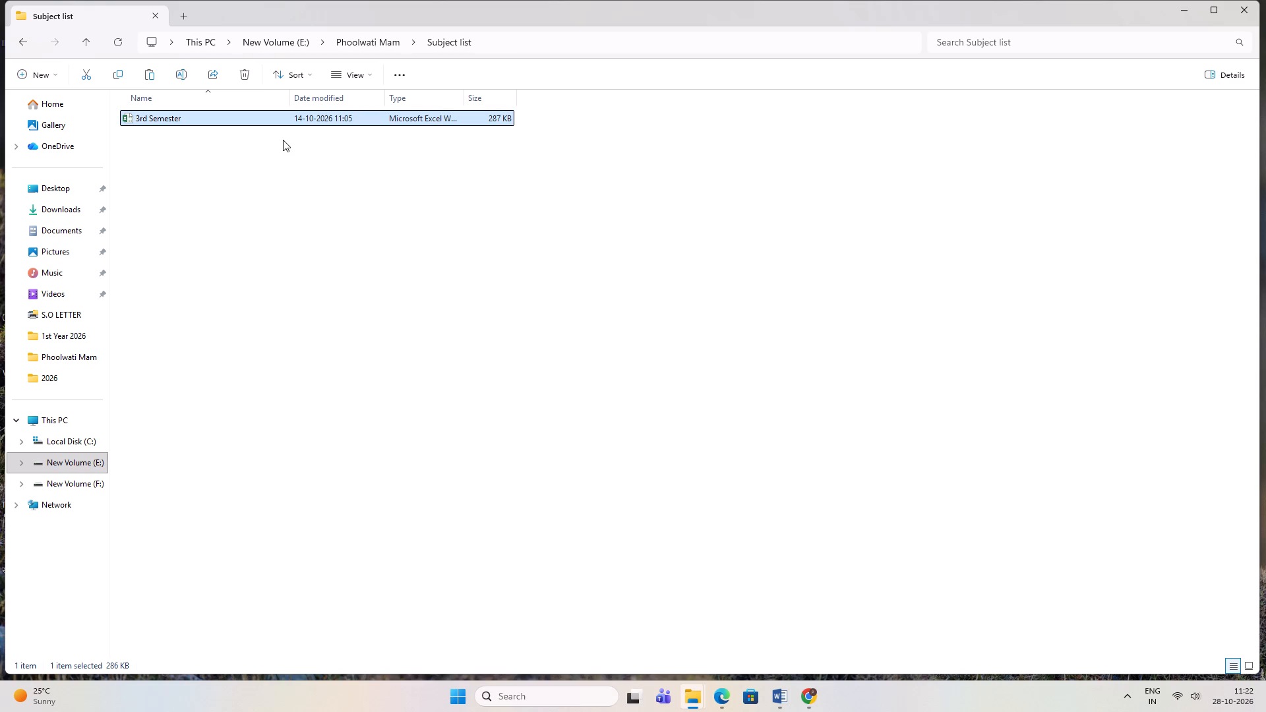
Open the 3rd Semester workbook from the Subject list folder and enable editing and its content.
double_click(175, 117)
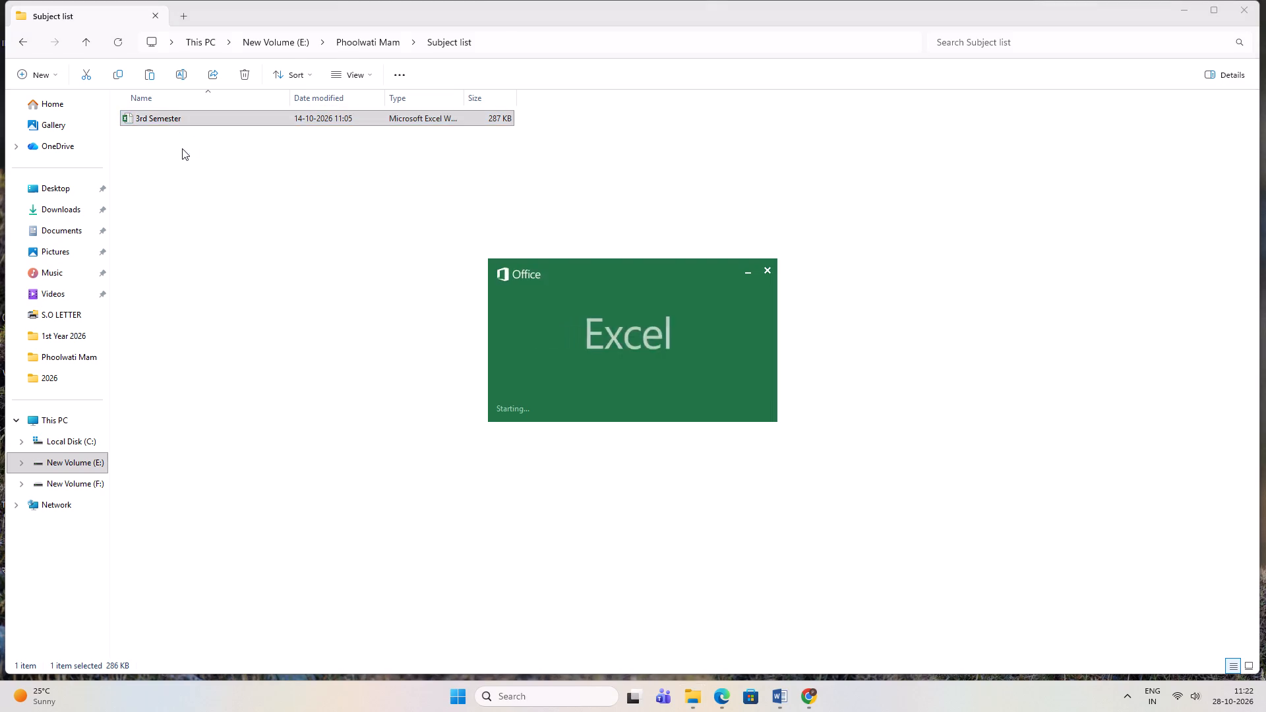
click(779, 189)
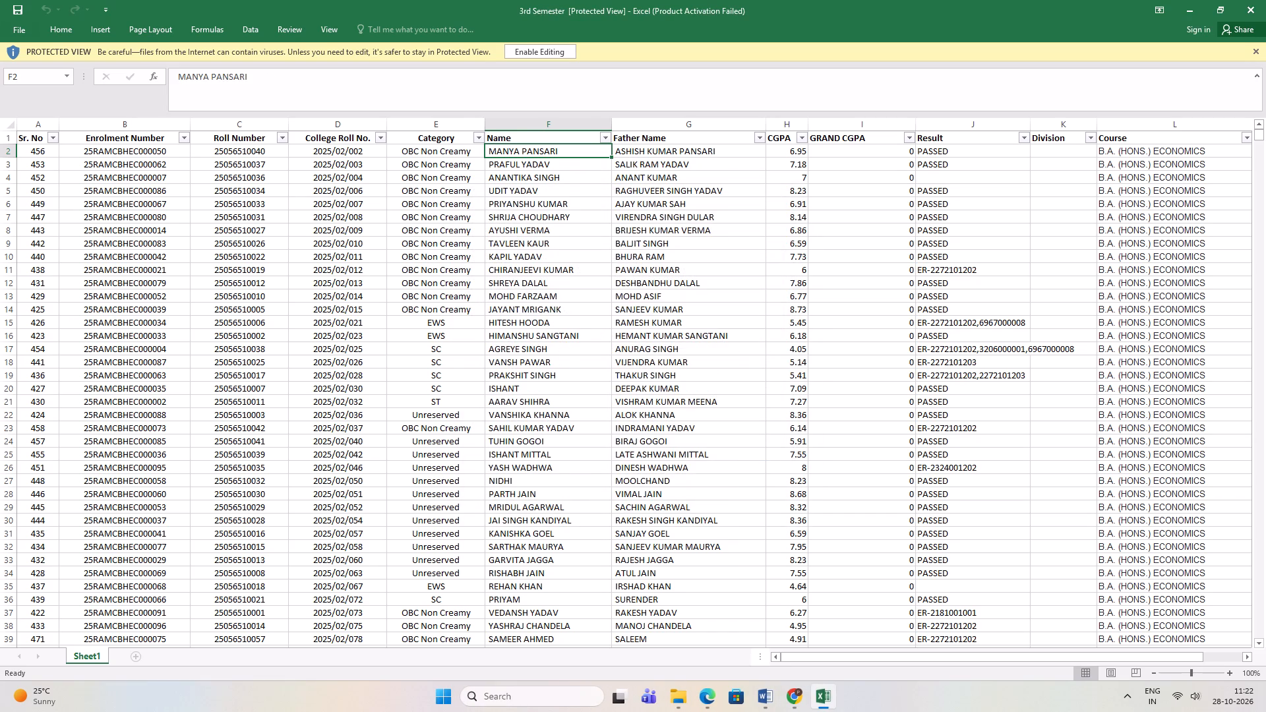
click(713, 231)
click(560, 47)
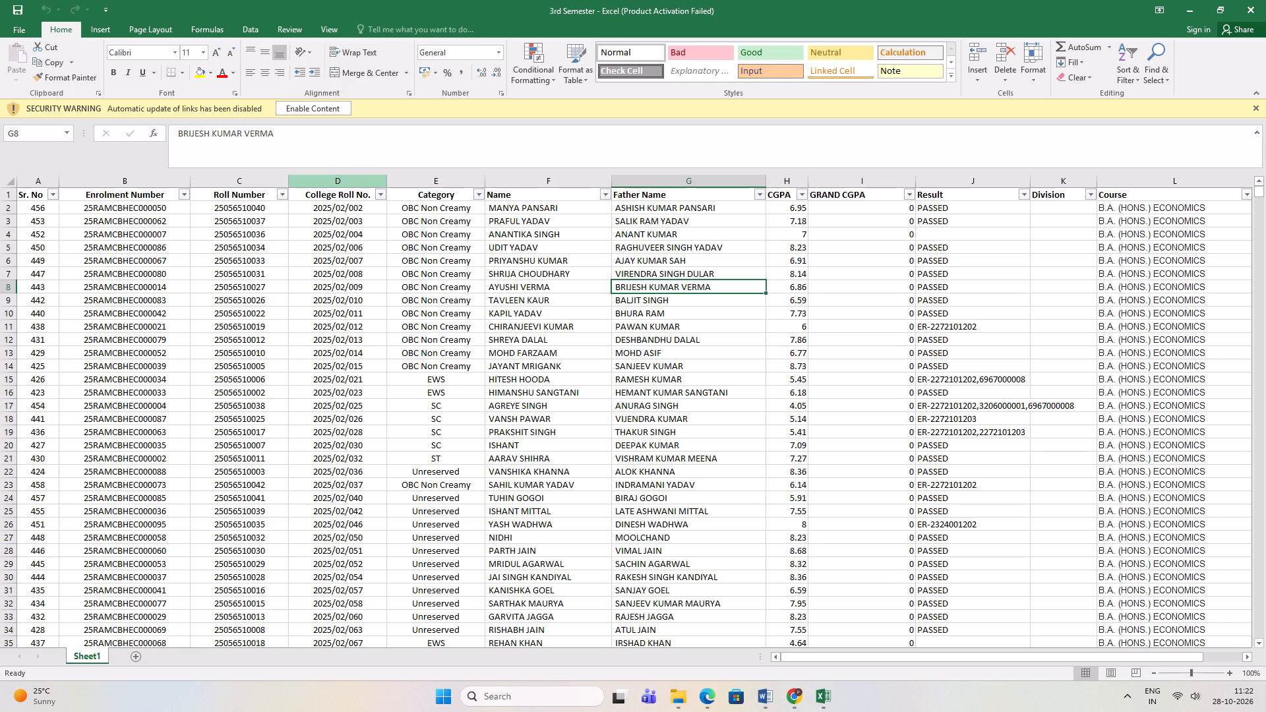
click(316, 105)
click(609, 387)
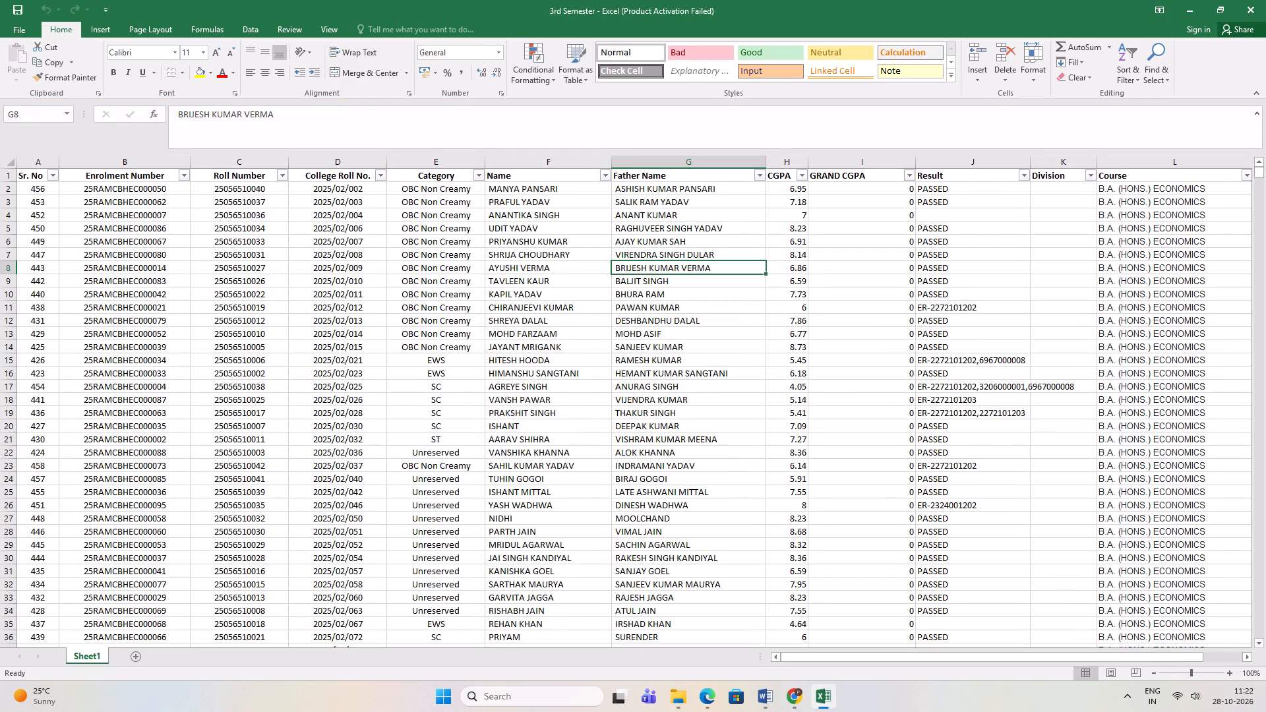
click(490, 261)
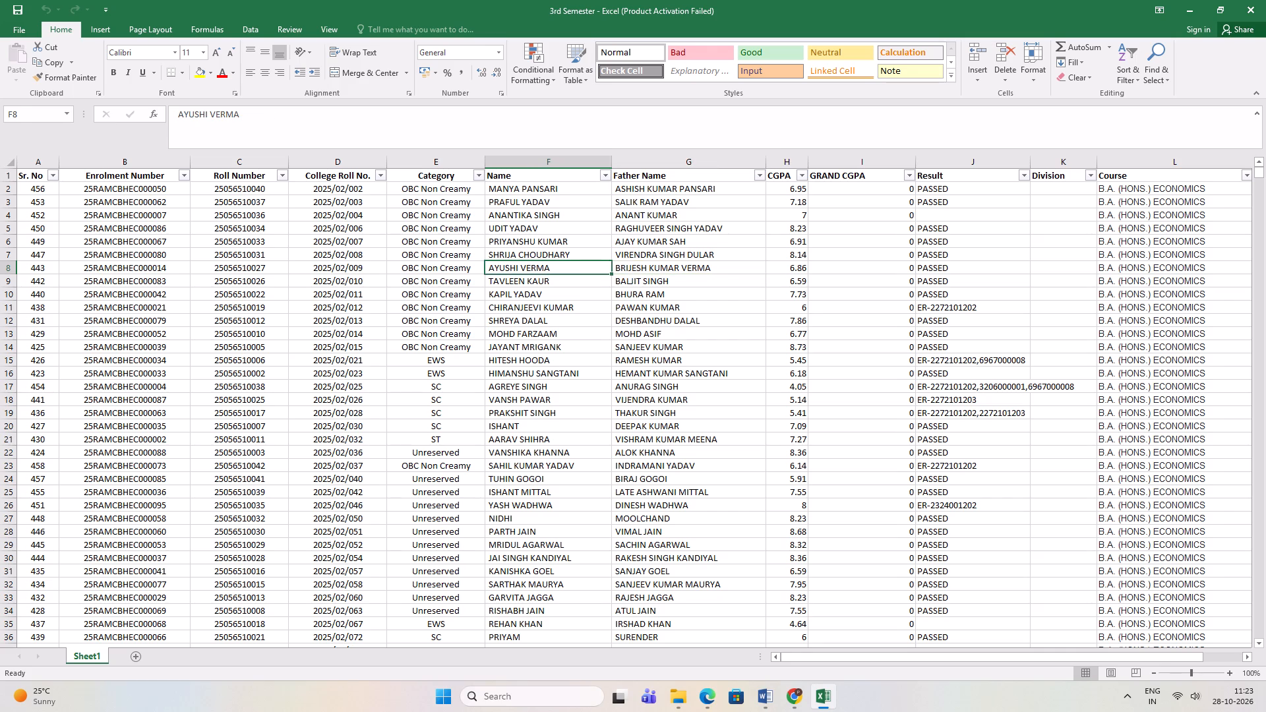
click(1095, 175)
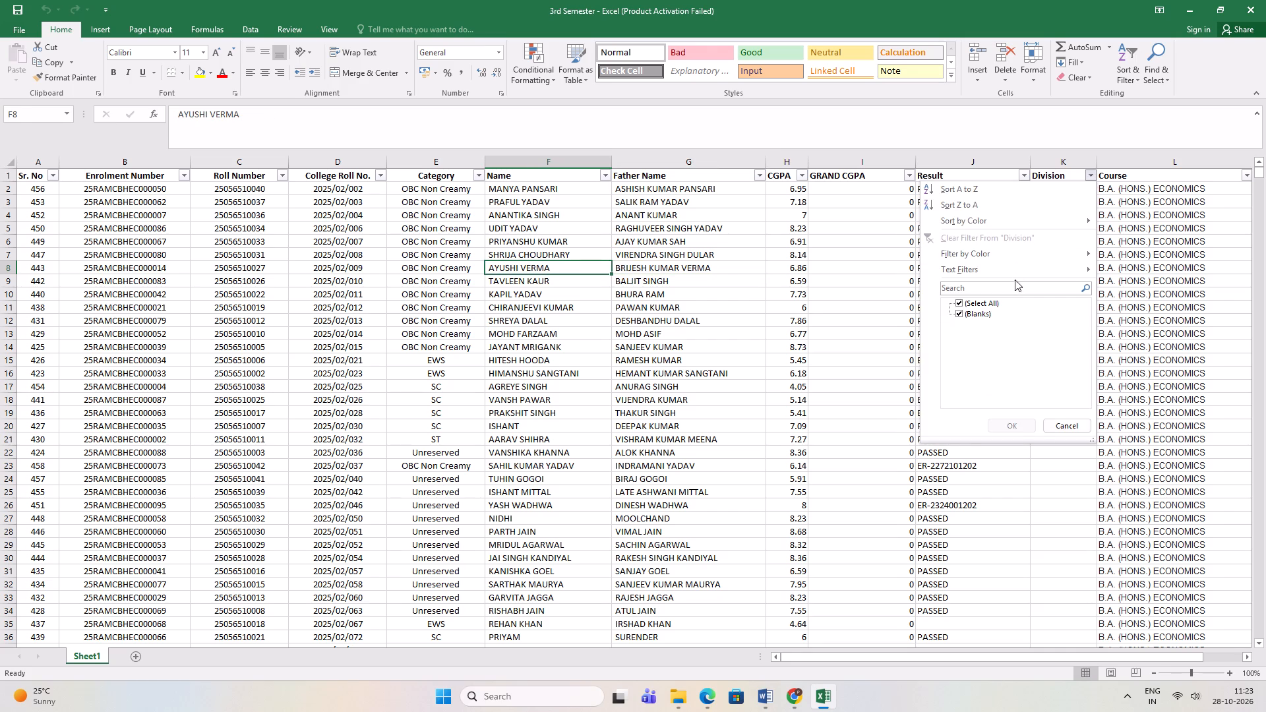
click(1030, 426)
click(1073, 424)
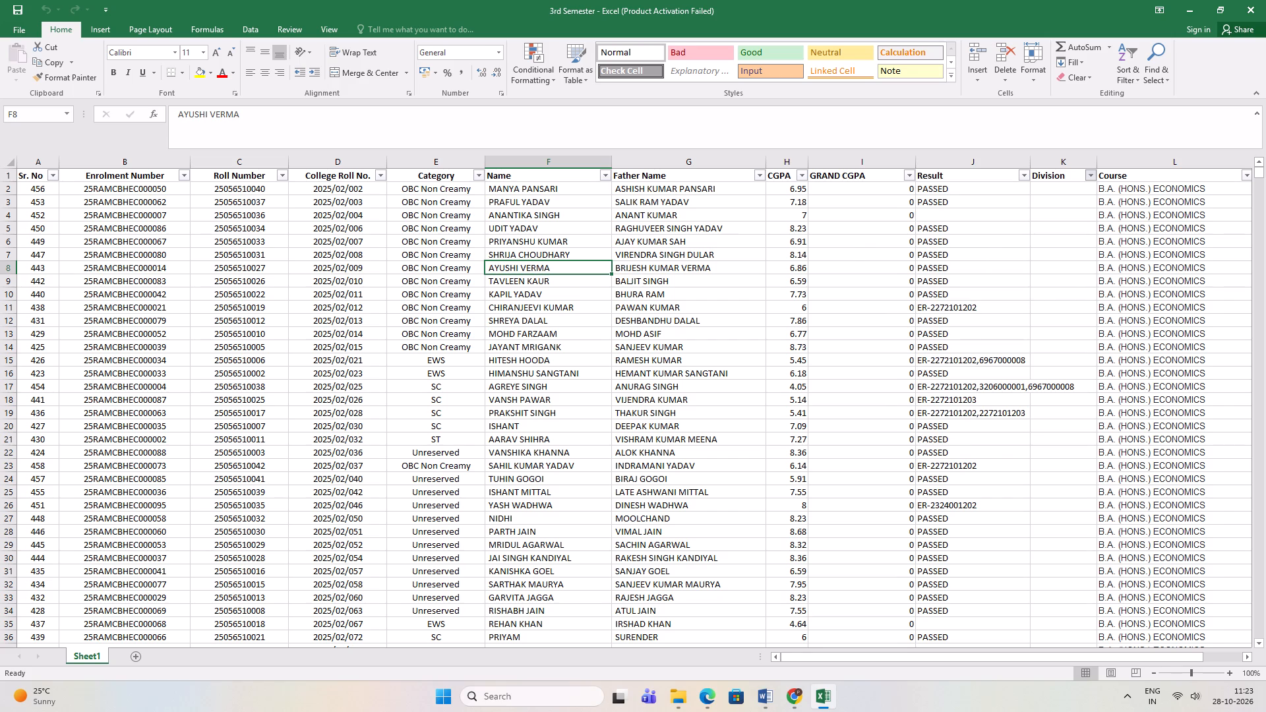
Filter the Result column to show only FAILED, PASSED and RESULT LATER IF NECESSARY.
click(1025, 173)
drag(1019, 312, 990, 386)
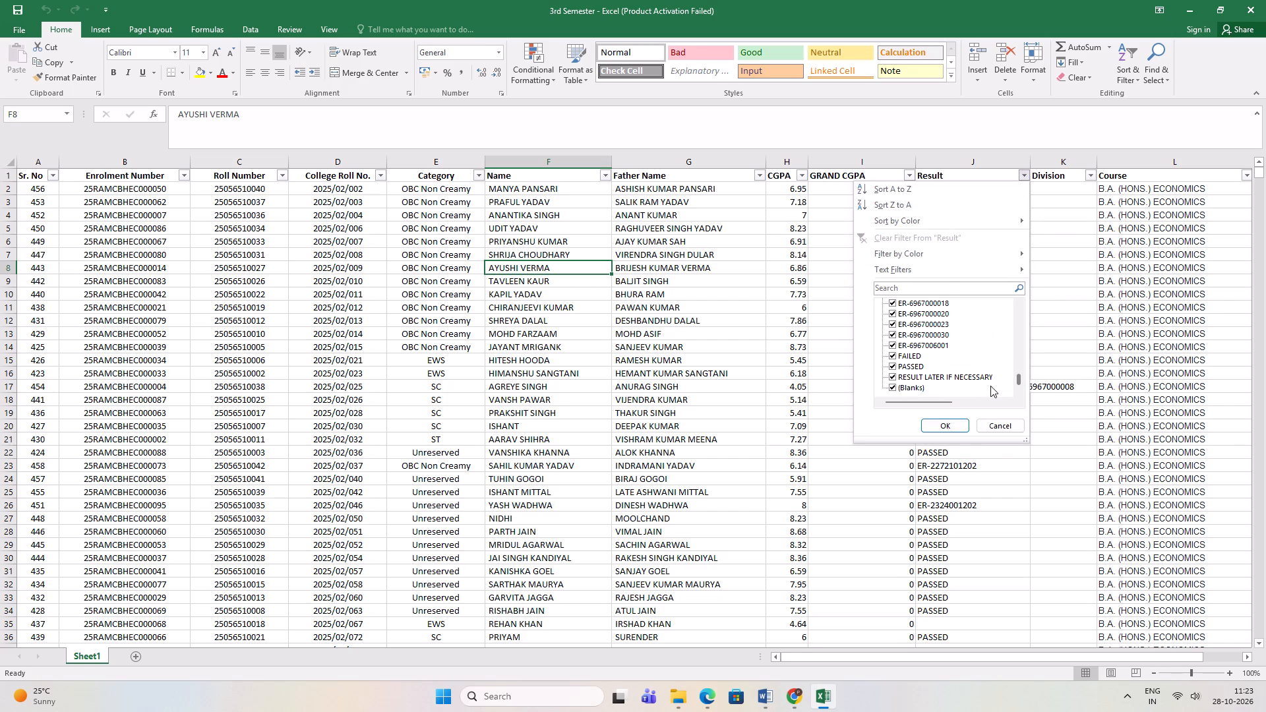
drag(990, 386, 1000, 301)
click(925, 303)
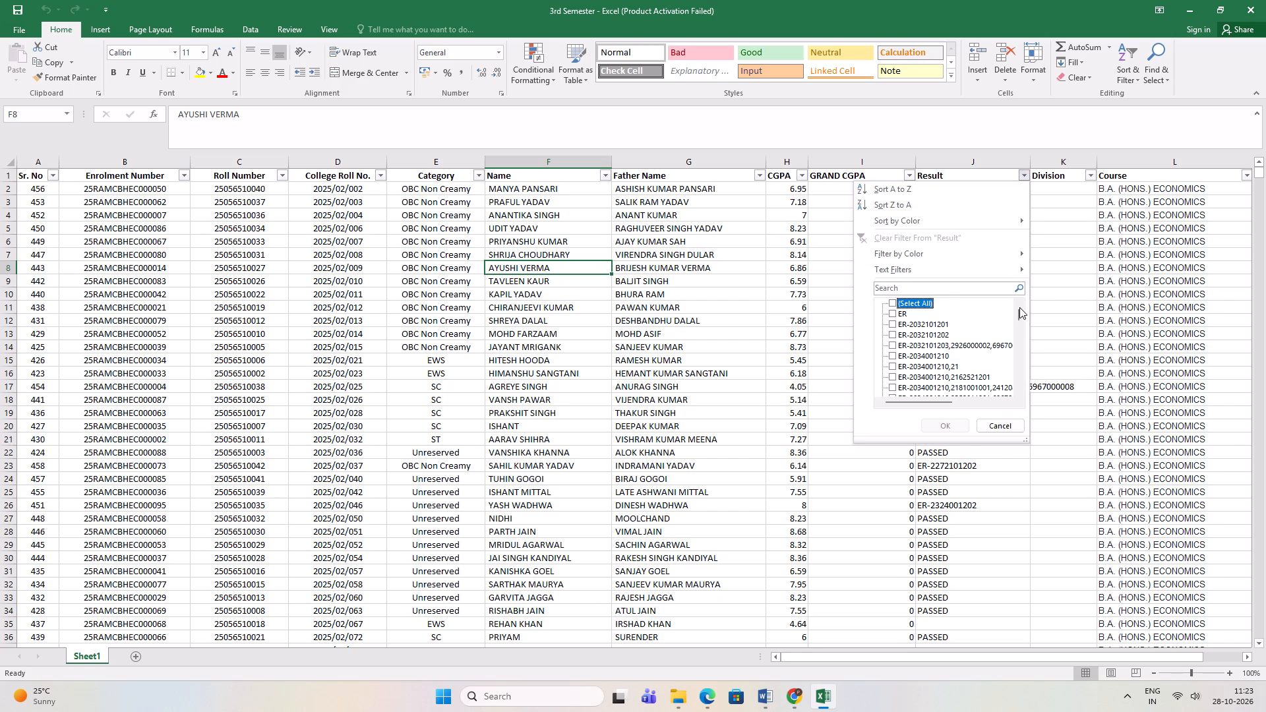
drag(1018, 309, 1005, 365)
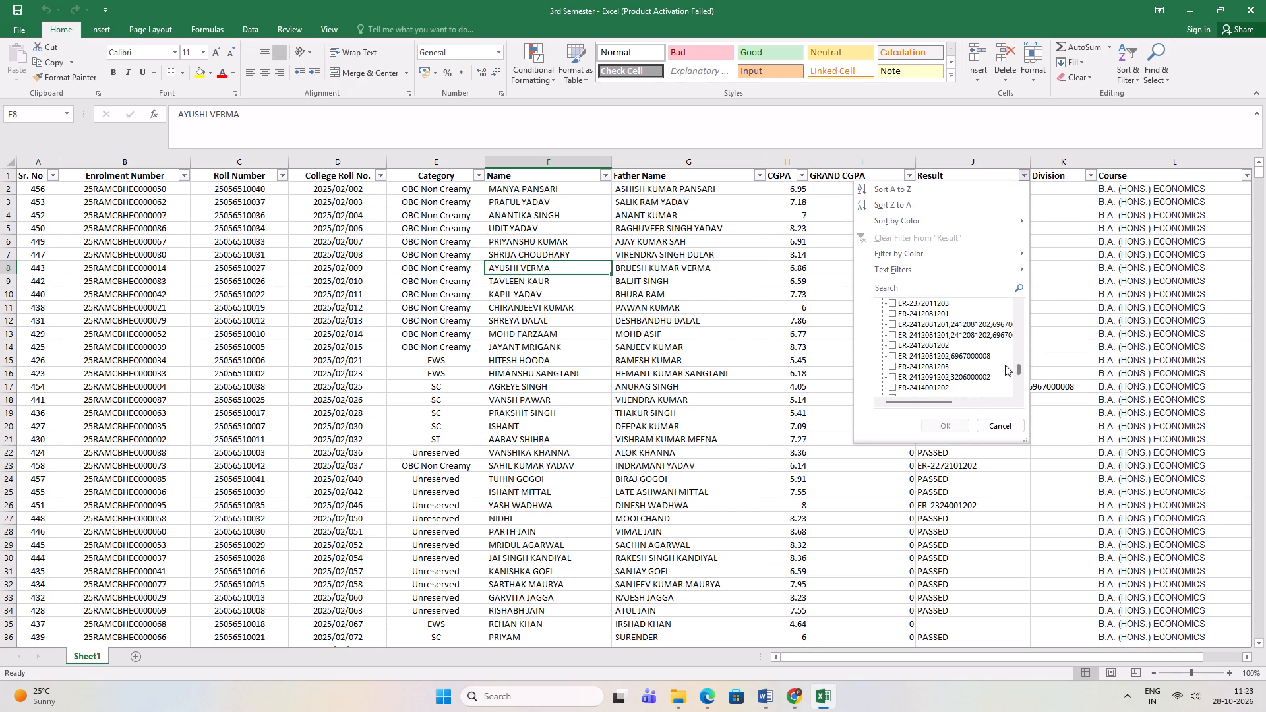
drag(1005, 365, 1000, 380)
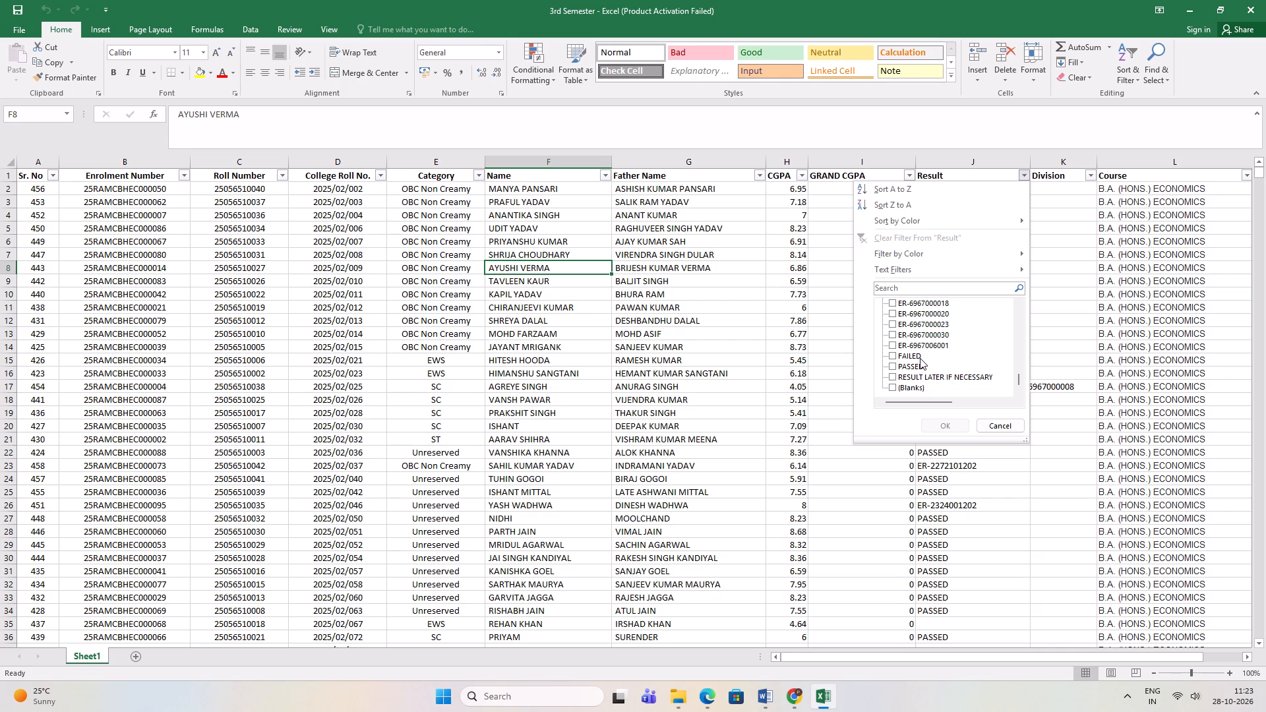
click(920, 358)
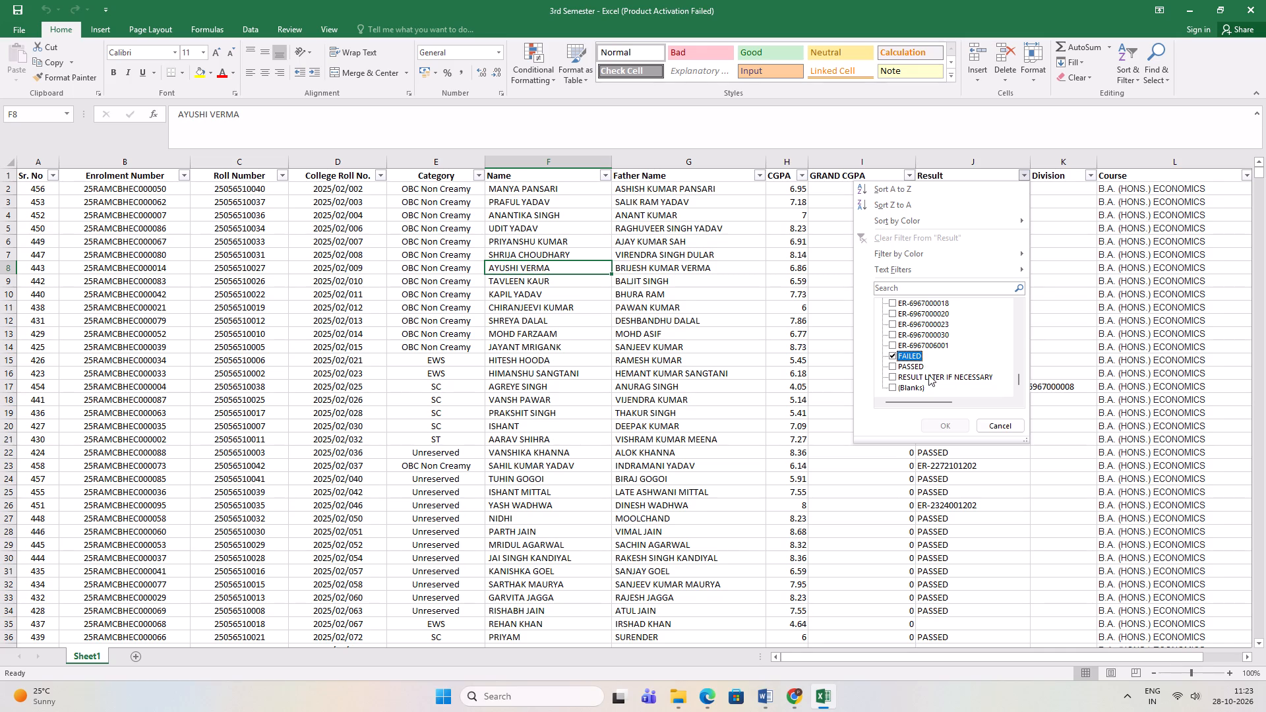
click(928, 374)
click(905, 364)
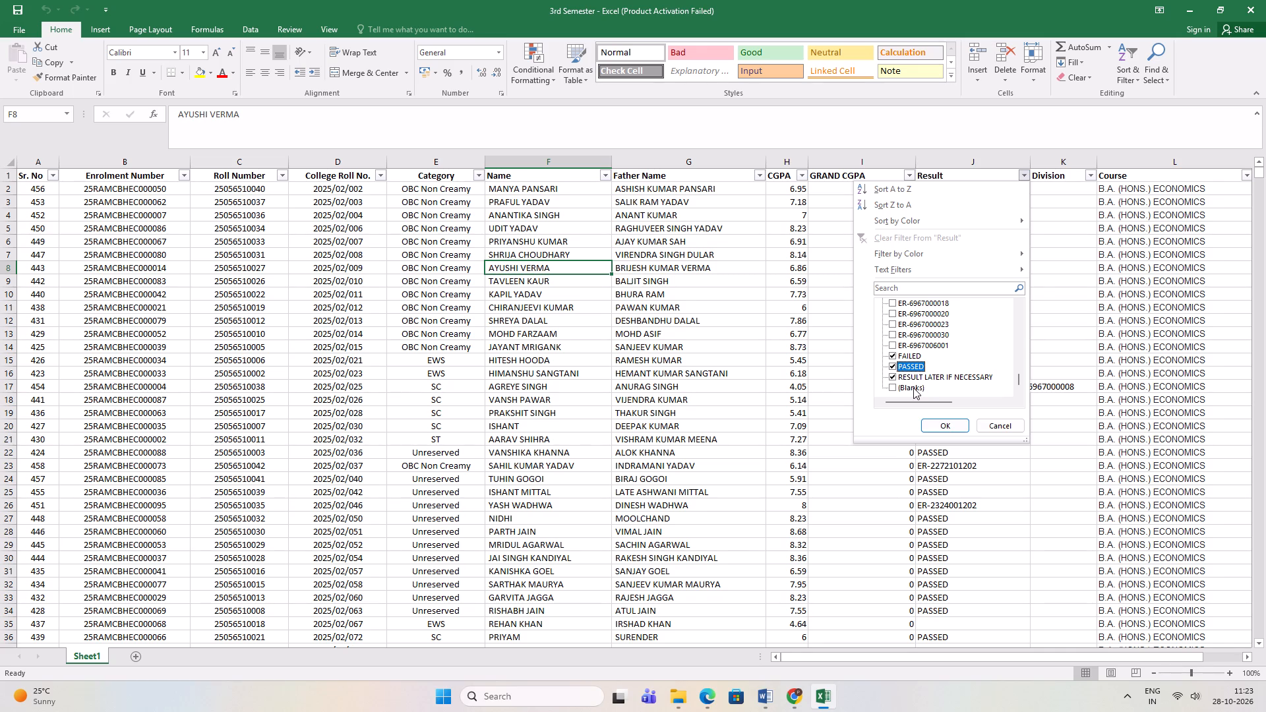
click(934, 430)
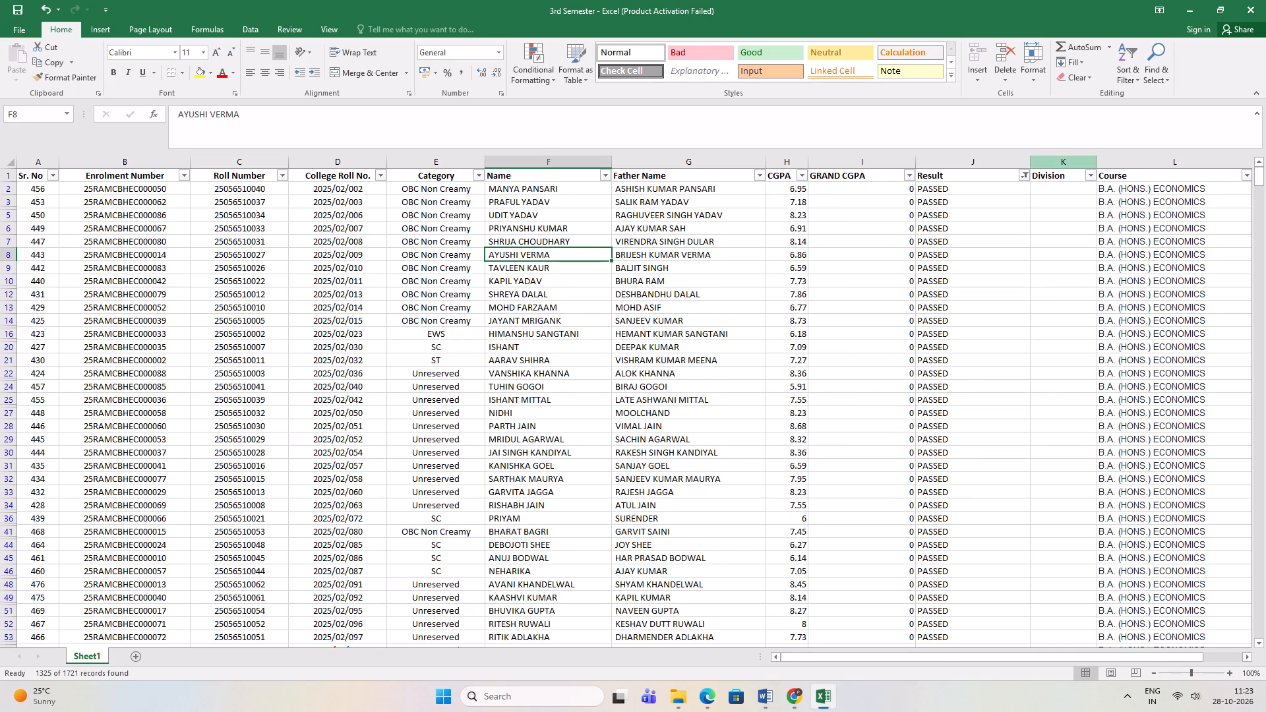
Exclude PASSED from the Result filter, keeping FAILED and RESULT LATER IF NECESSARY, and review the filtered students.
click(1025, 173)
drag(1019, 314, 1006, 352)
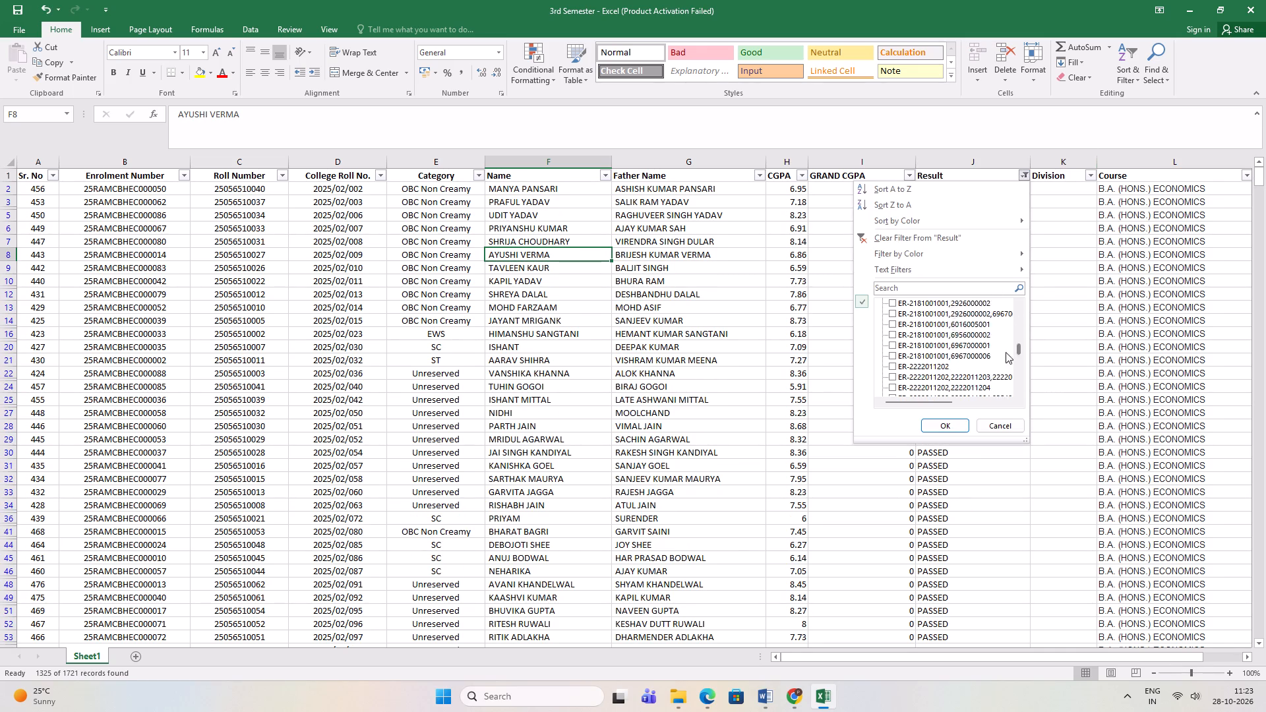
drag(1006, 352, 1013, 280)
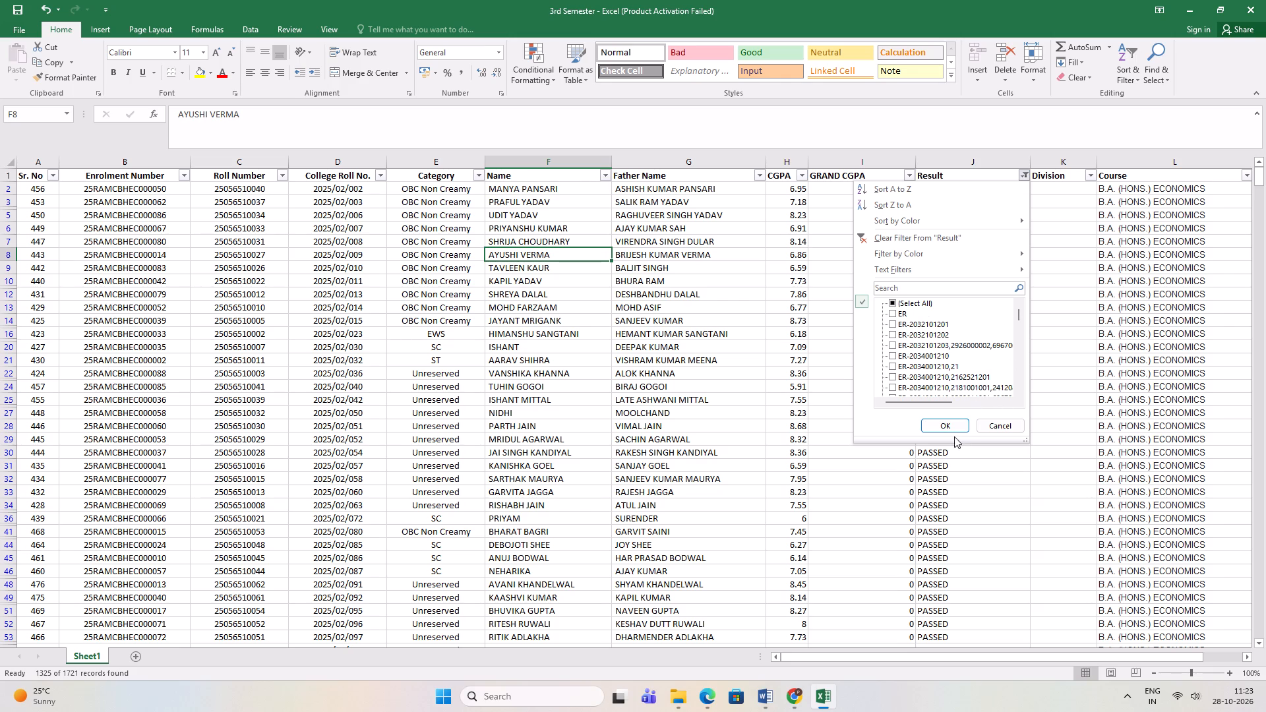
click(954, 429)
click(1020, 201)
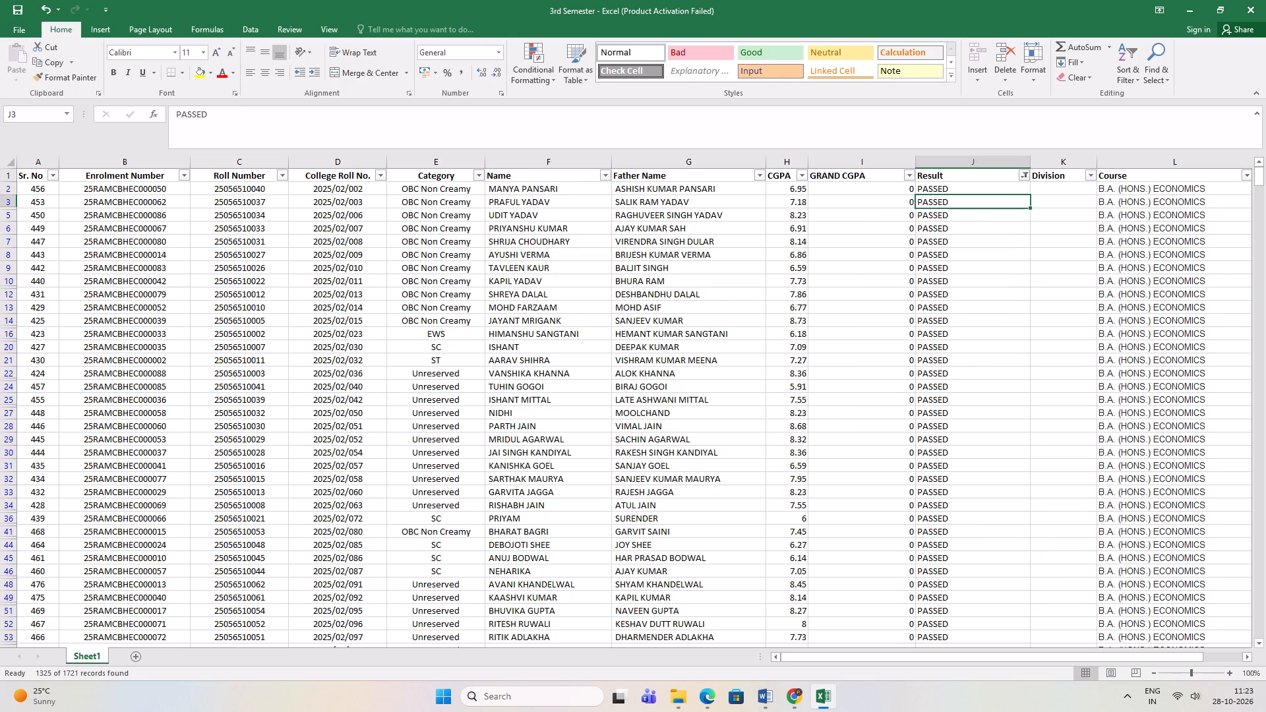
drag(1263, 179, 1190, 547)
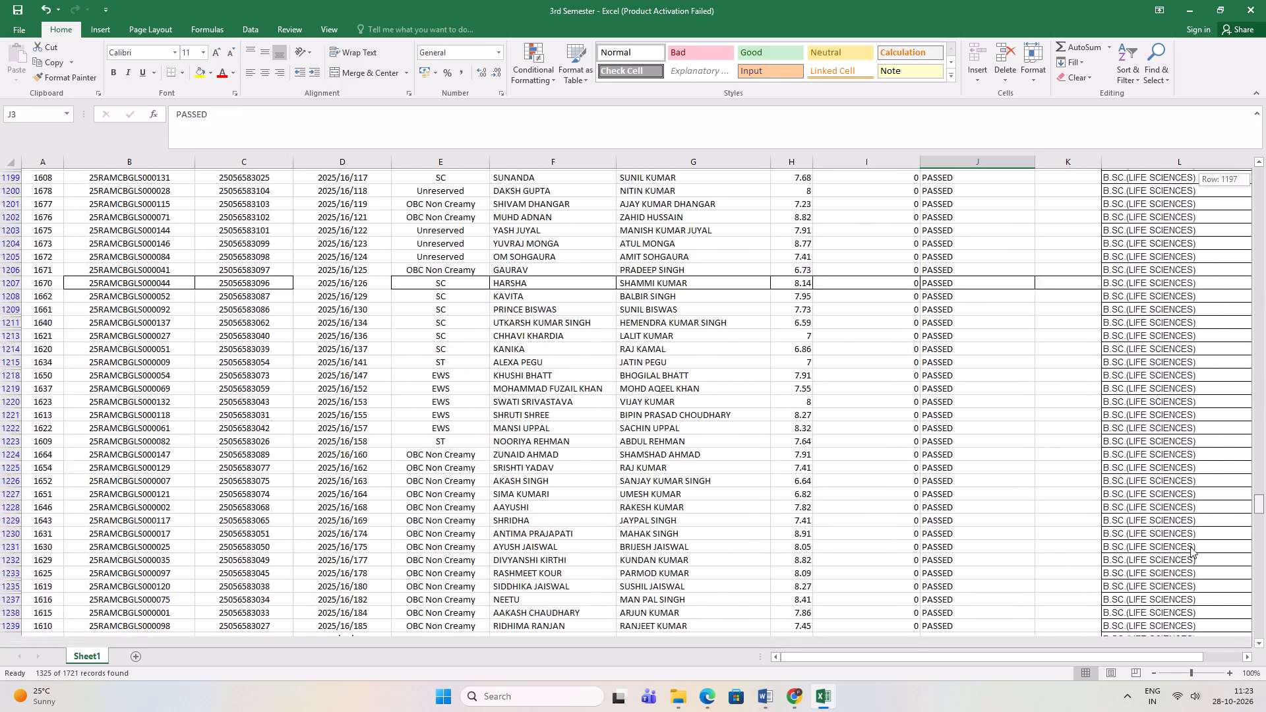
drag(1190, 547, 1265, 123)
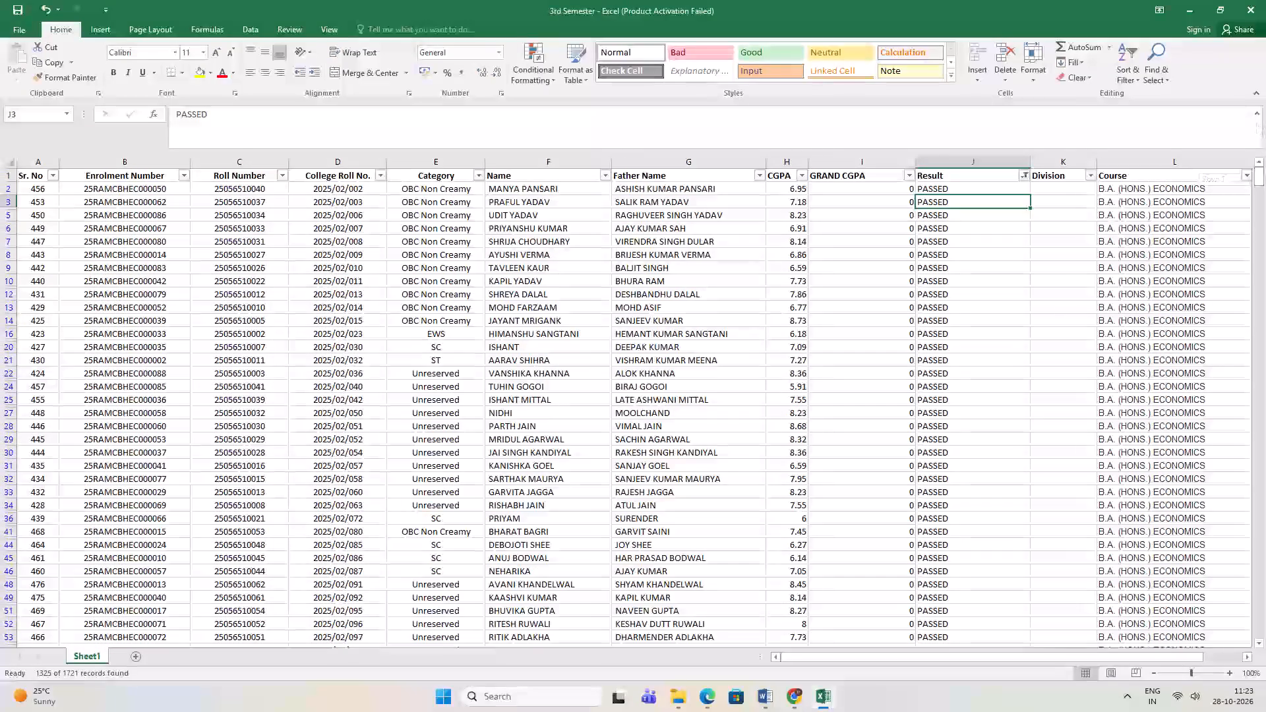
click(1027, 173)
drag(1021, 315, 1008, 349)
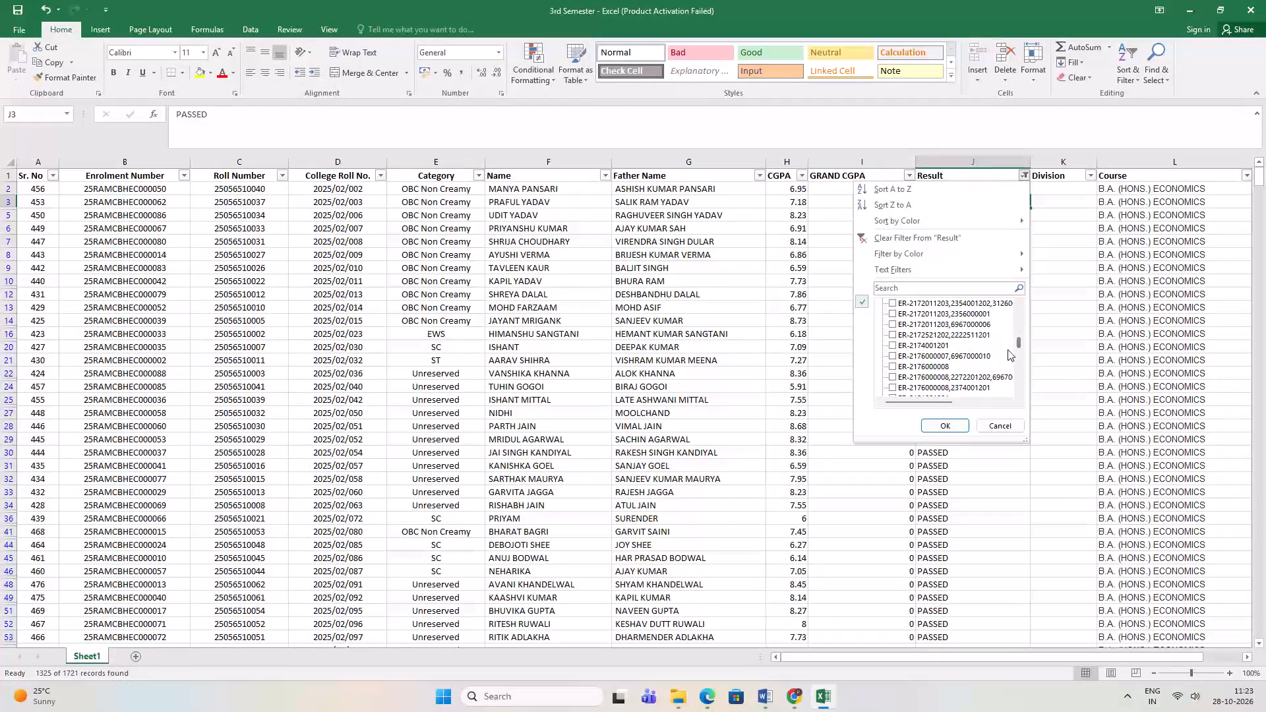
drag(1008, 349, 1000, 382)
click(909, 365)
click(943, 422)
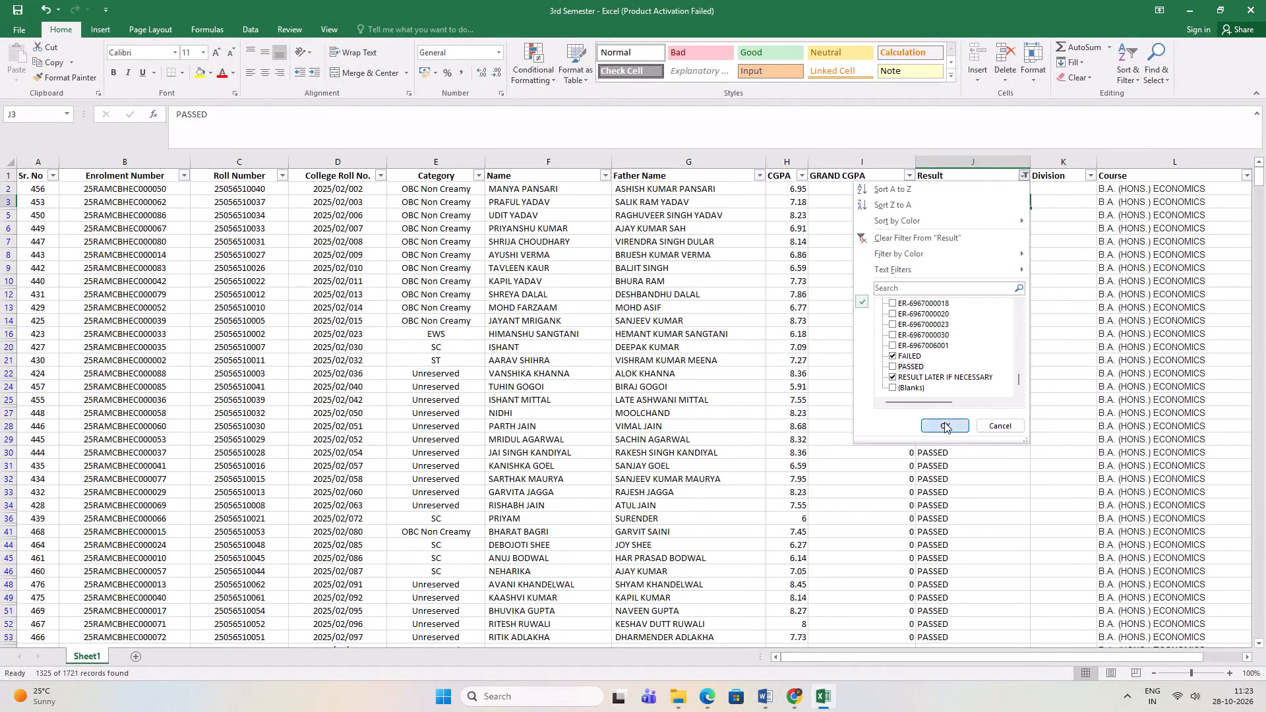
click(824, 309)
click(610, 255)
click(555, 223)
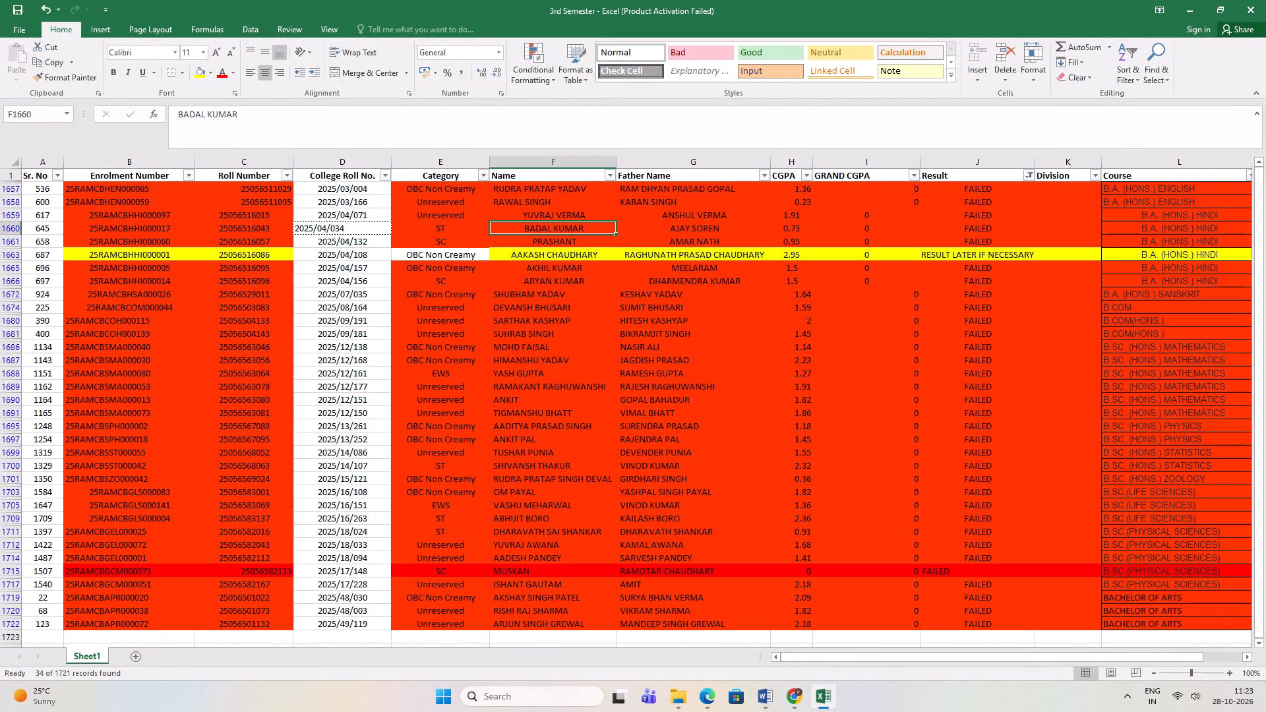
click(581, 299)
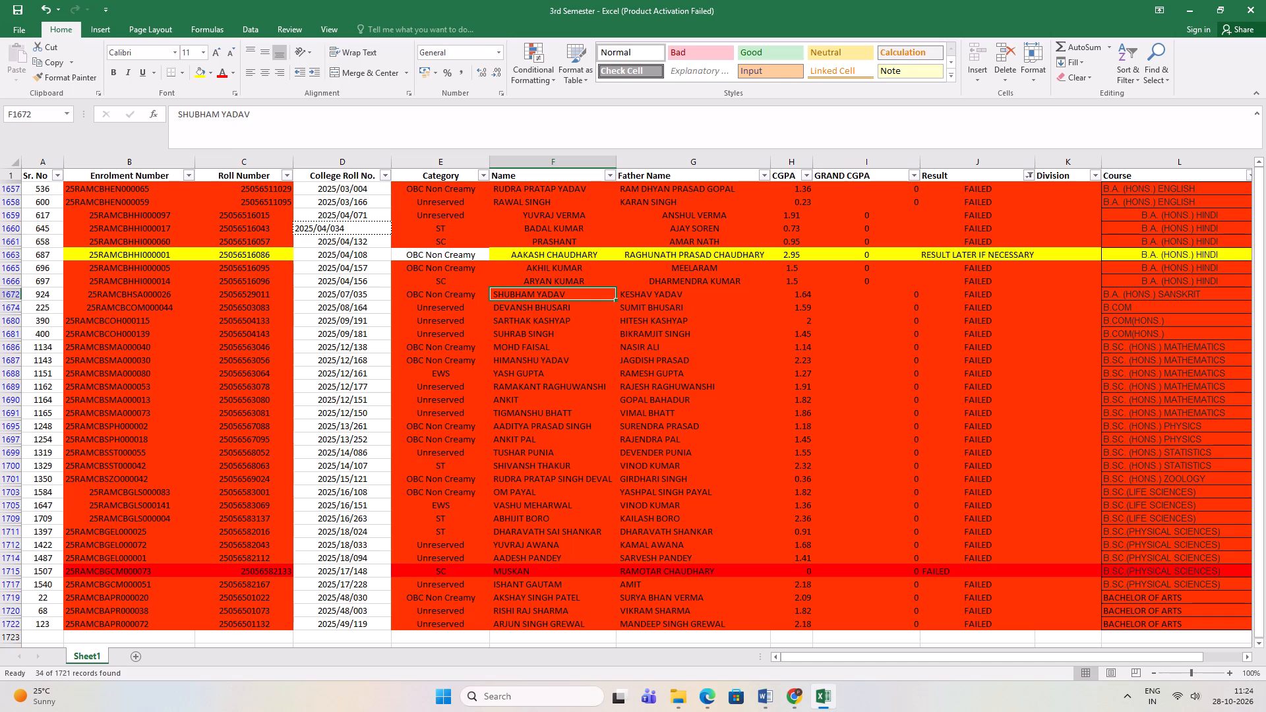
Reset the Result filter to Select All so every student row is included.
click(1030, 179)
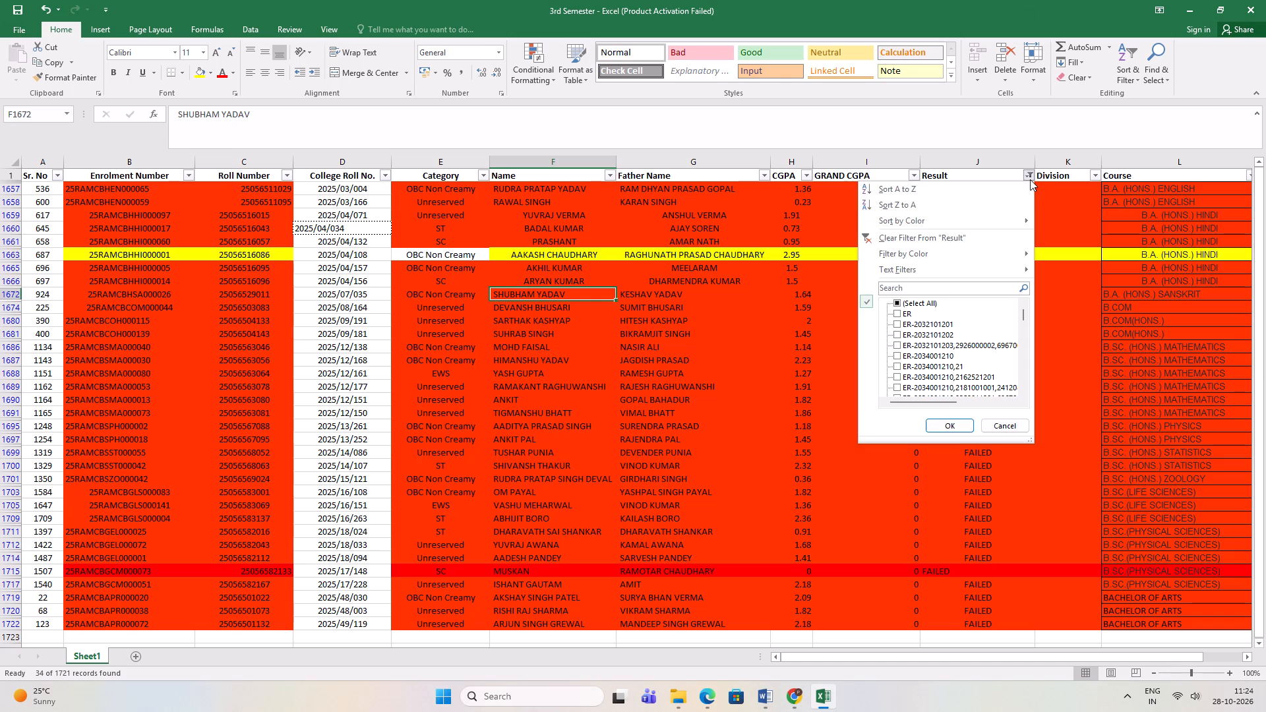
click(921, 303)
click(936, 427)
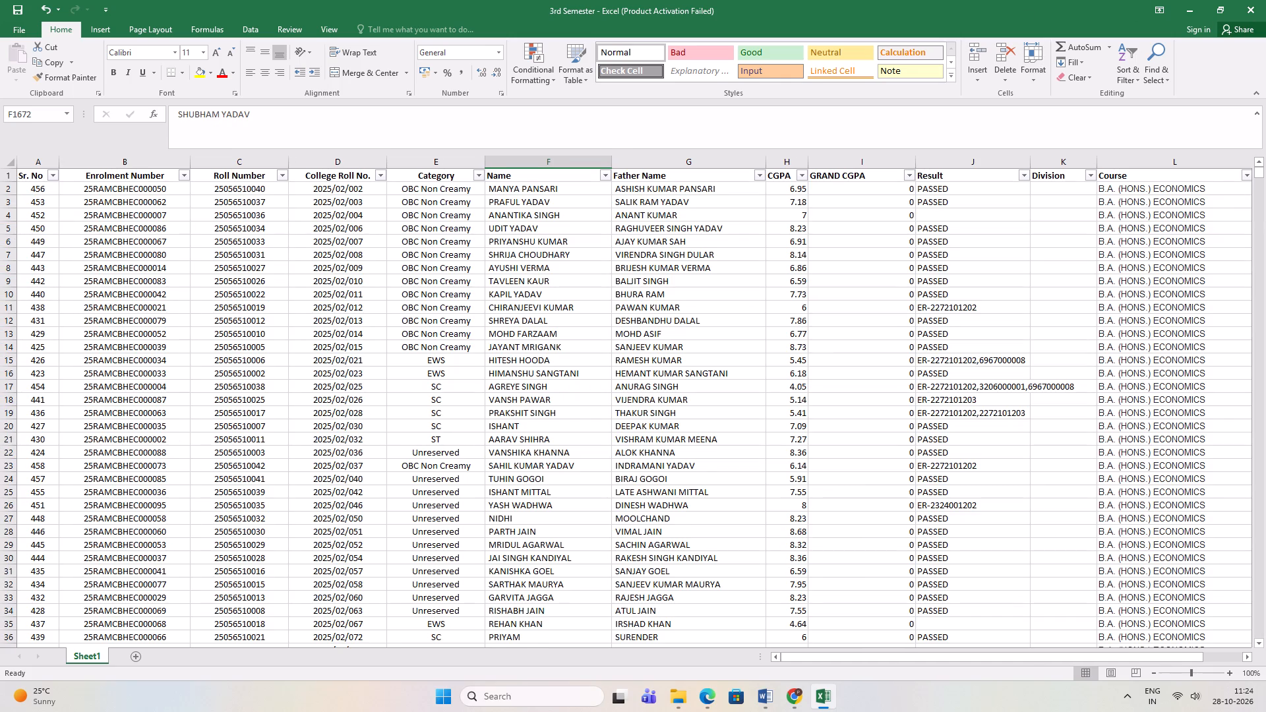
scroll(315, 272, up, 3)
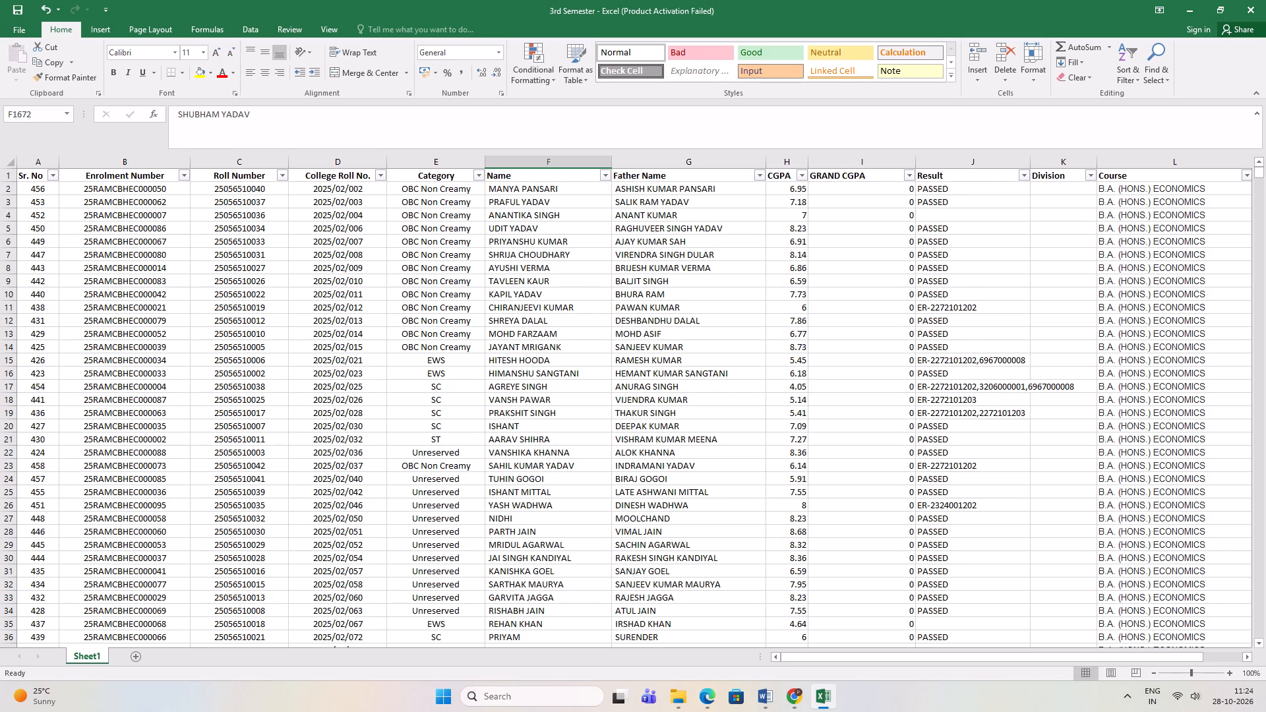
Add a new blank worksheet after Sheet1.
click(133, 655)
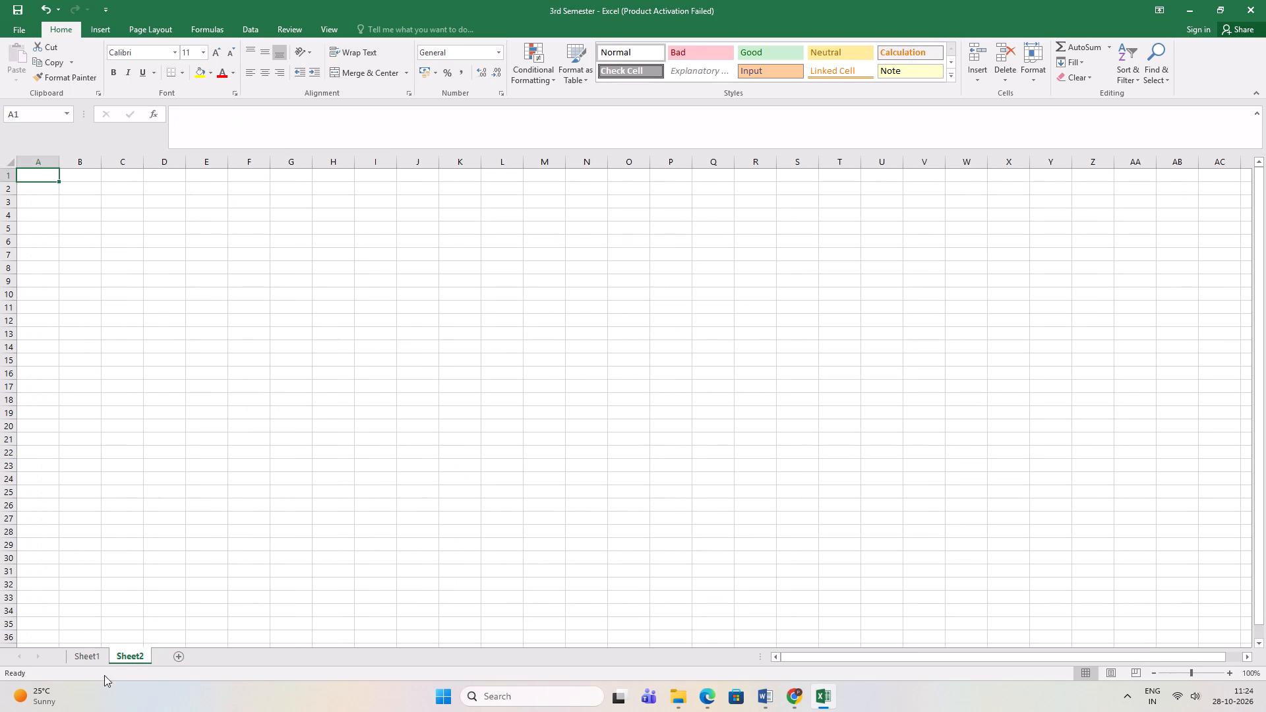
Copy the whole Roll Number column from Sheet1 into column C of Sheet2.
click(88, 662)
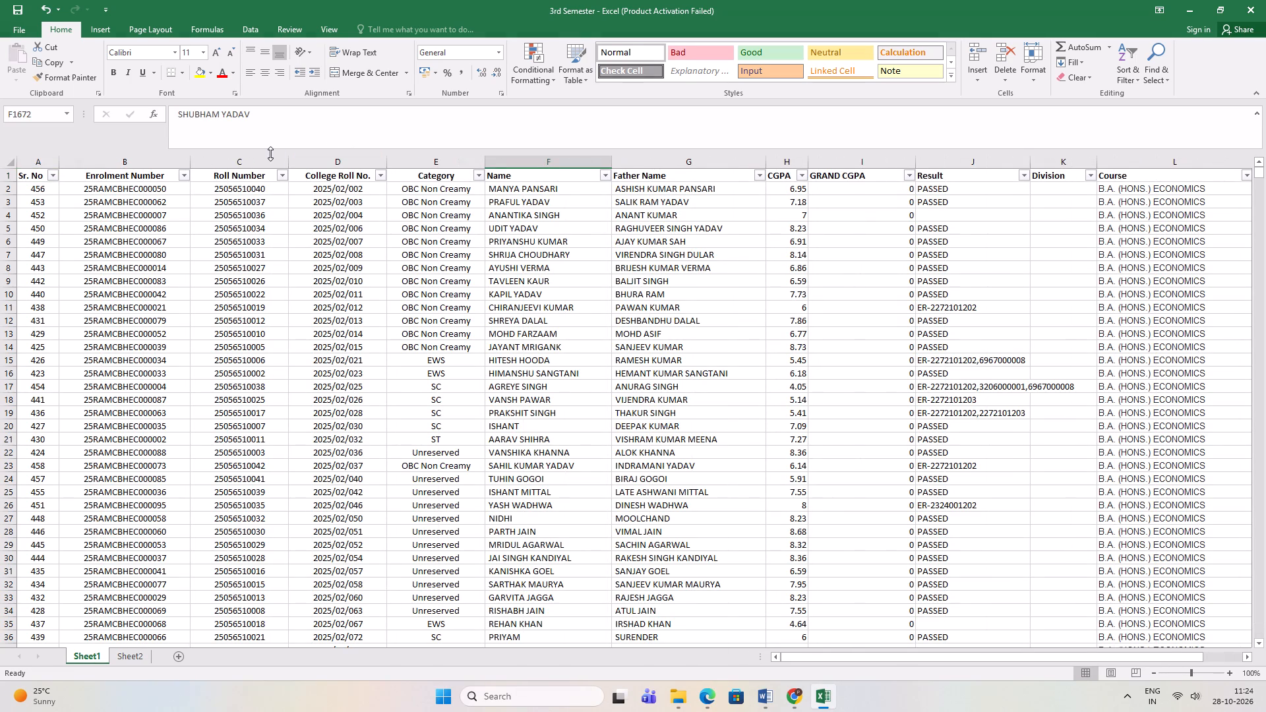
click(270, 154)
click(260, 165)
key(ctrl+c)
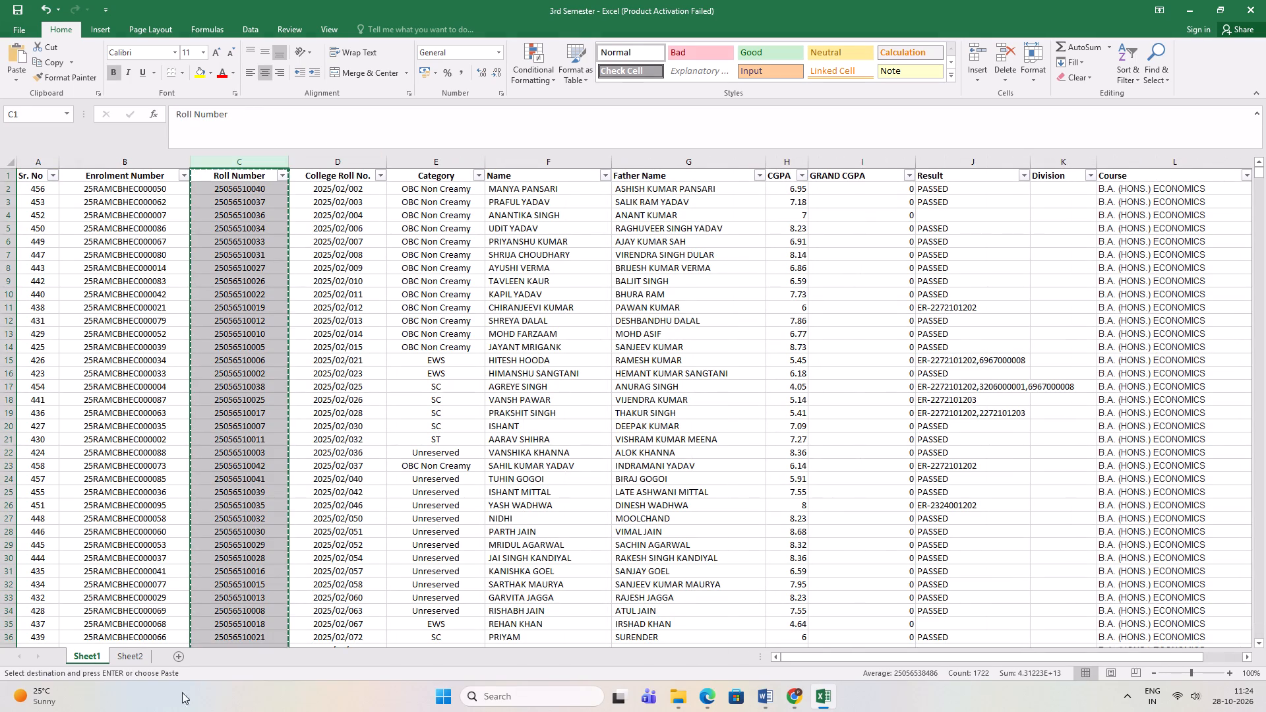
click(123, 654)
click(119, 161)
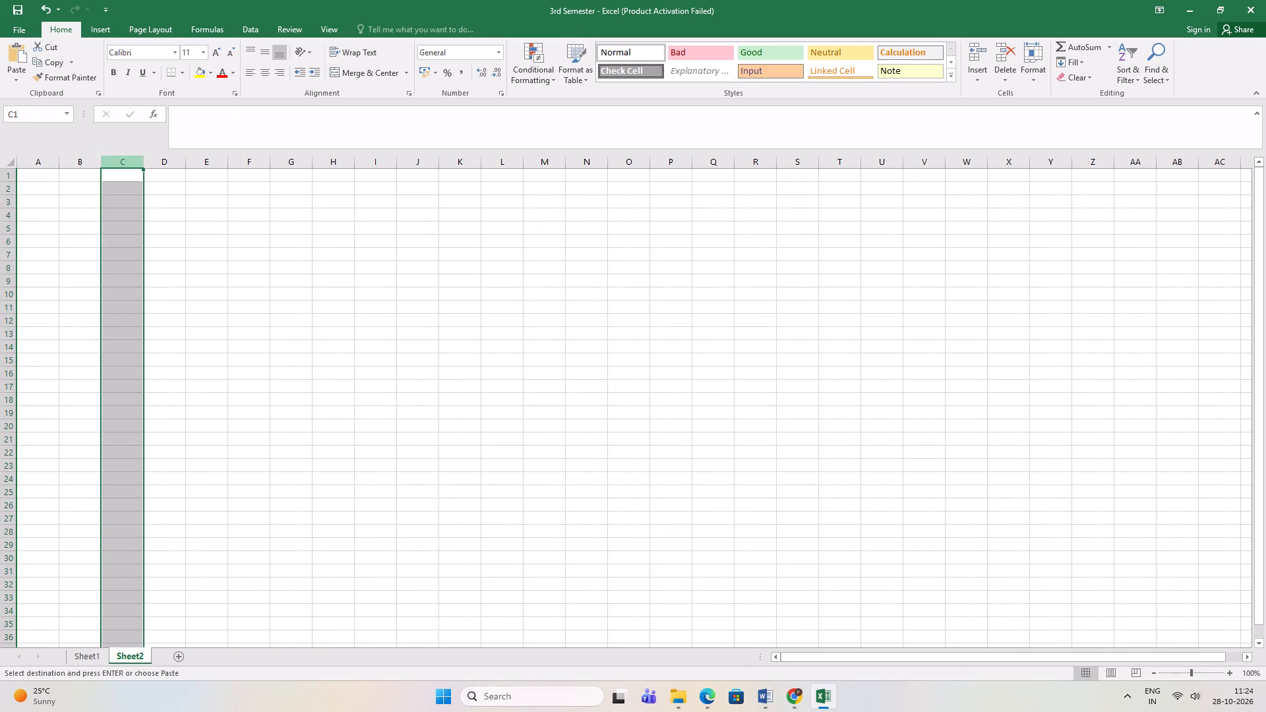
key(ctrl+v)
Copy the whole College Roll No. column from Sheet1 into column D of Sheet2, cancelling the linked-file update.
click(101, 655)
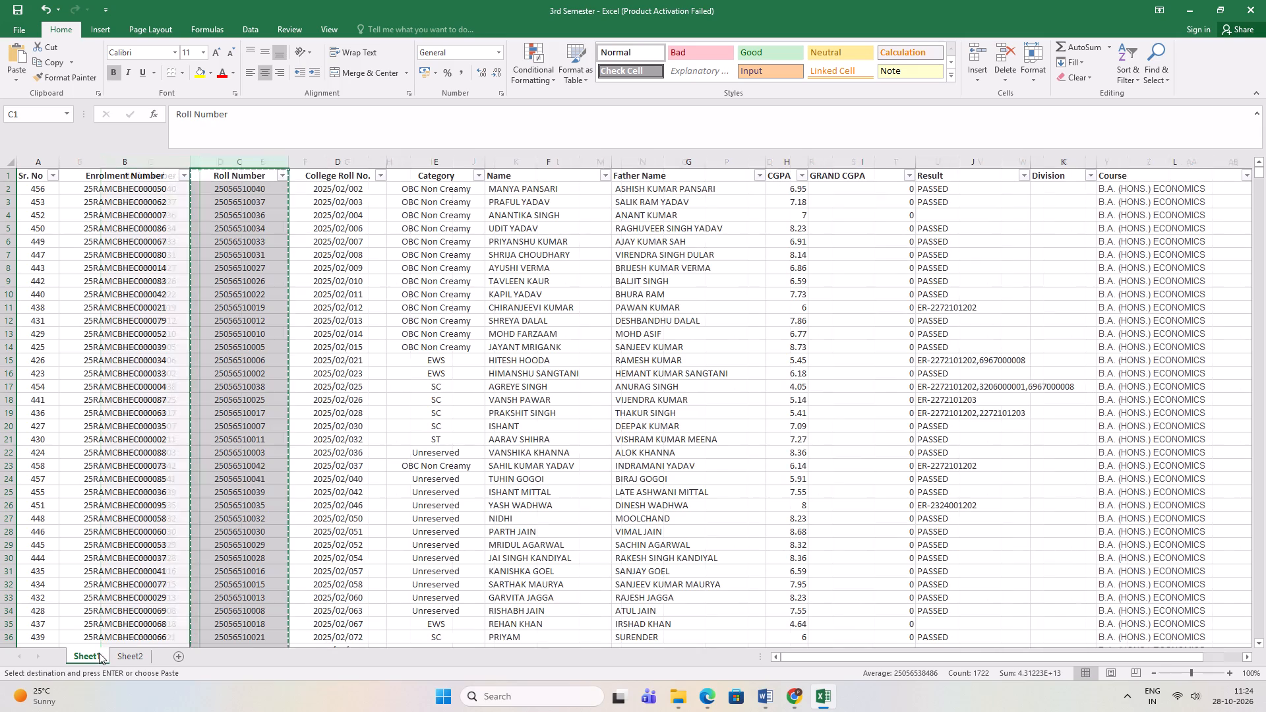
click(343, 156)
key(ctrl+c)
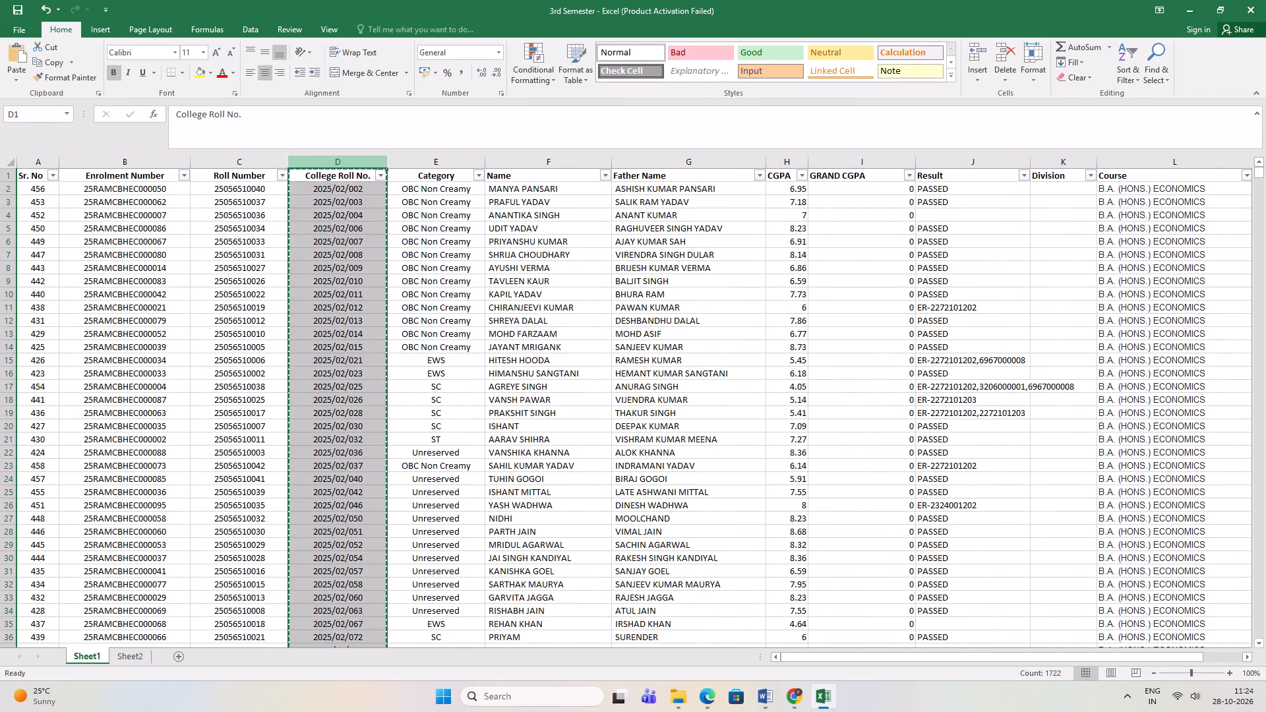
click(144, 657)
click(231, 162)
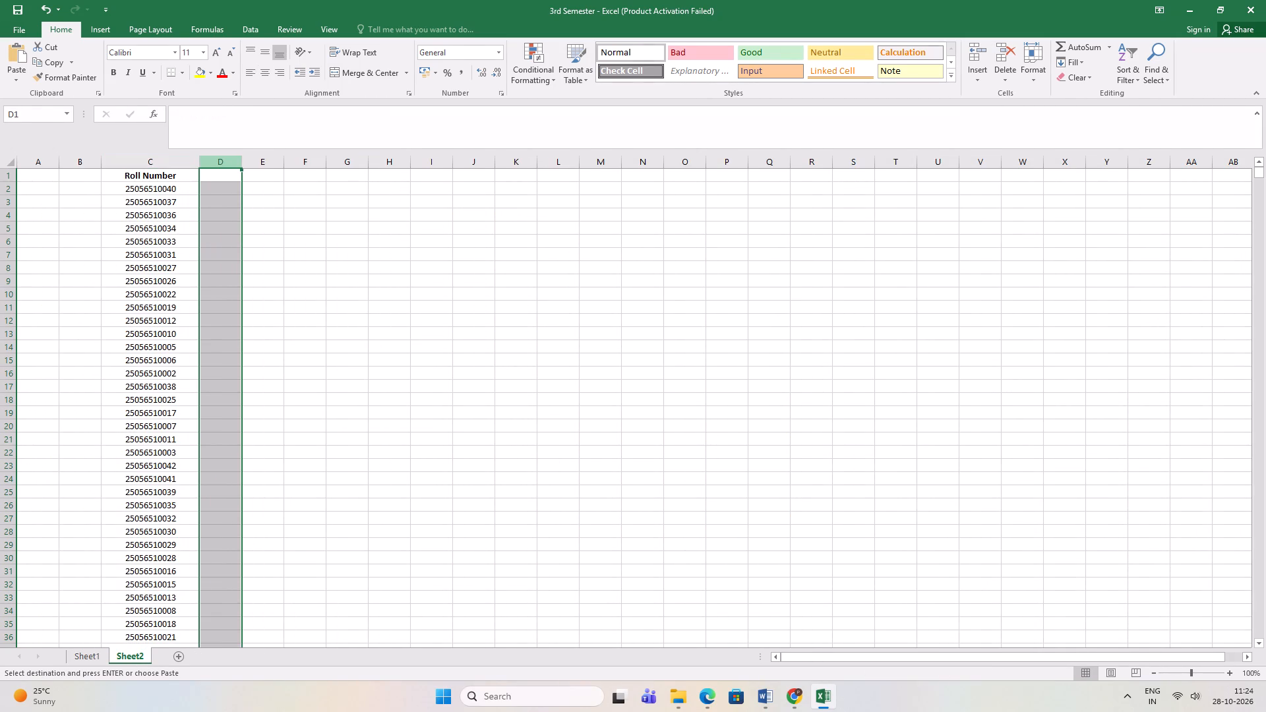
key(ctrl+v)
click(593, 330)
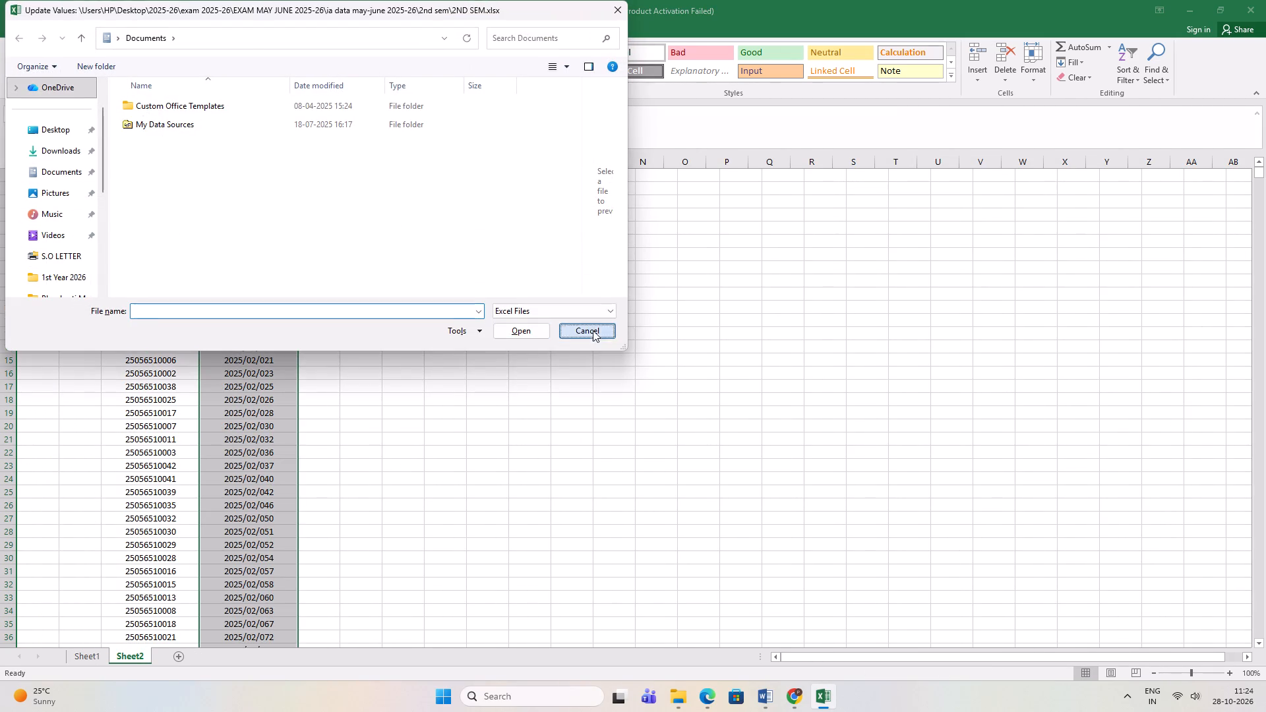
click(423, 334)
Copy the whole Name column from Sheet1 into column E of Sheet2.
click(94, 656)
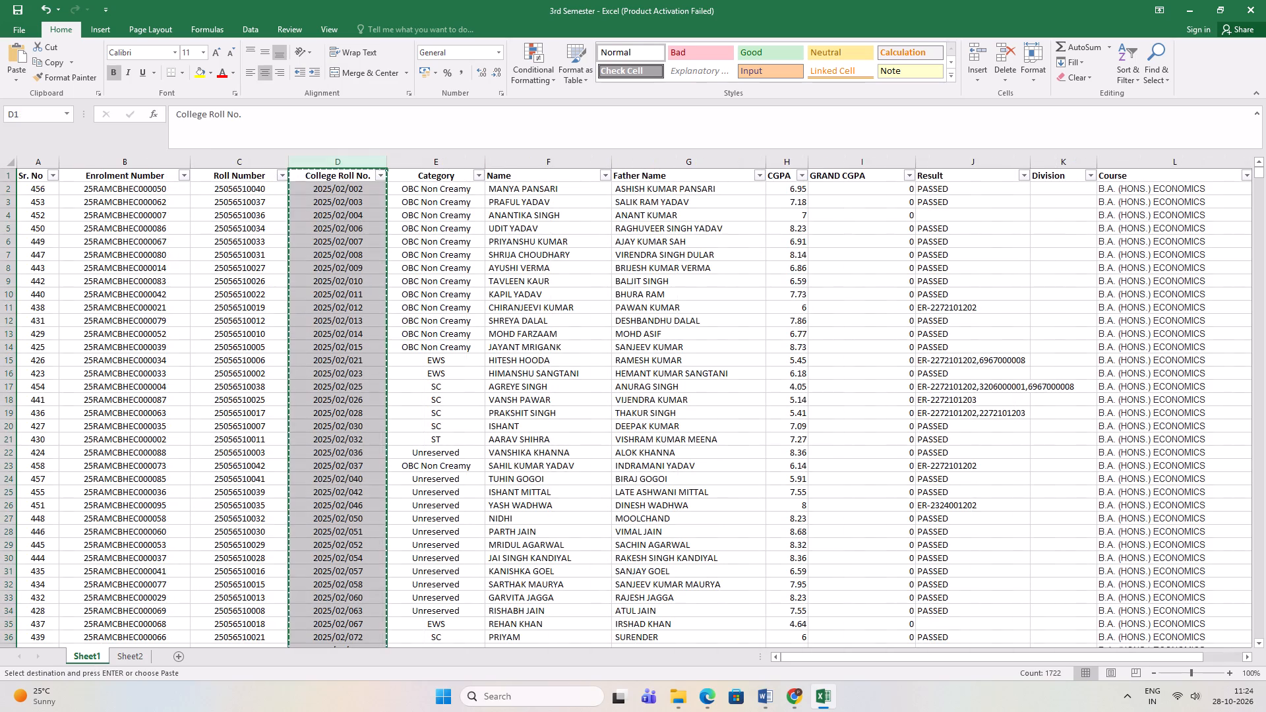
click(563, 163)
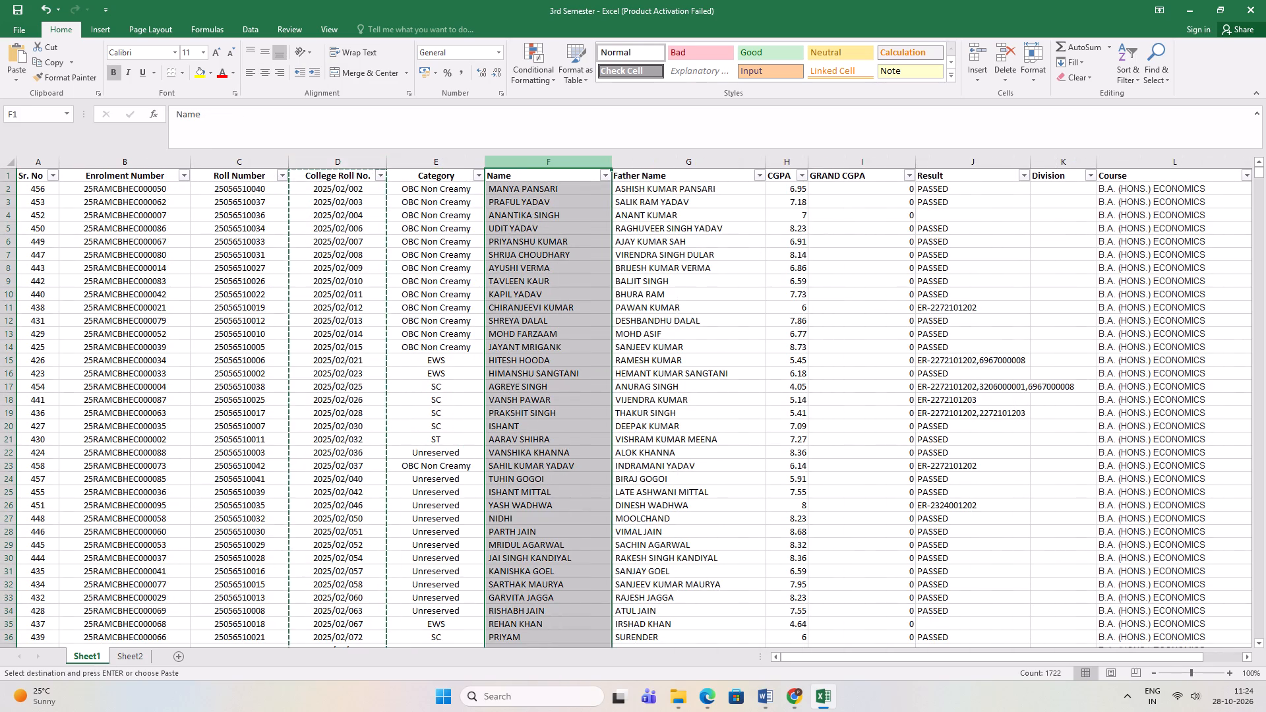
key(ctrl+c)
click(128, 663)
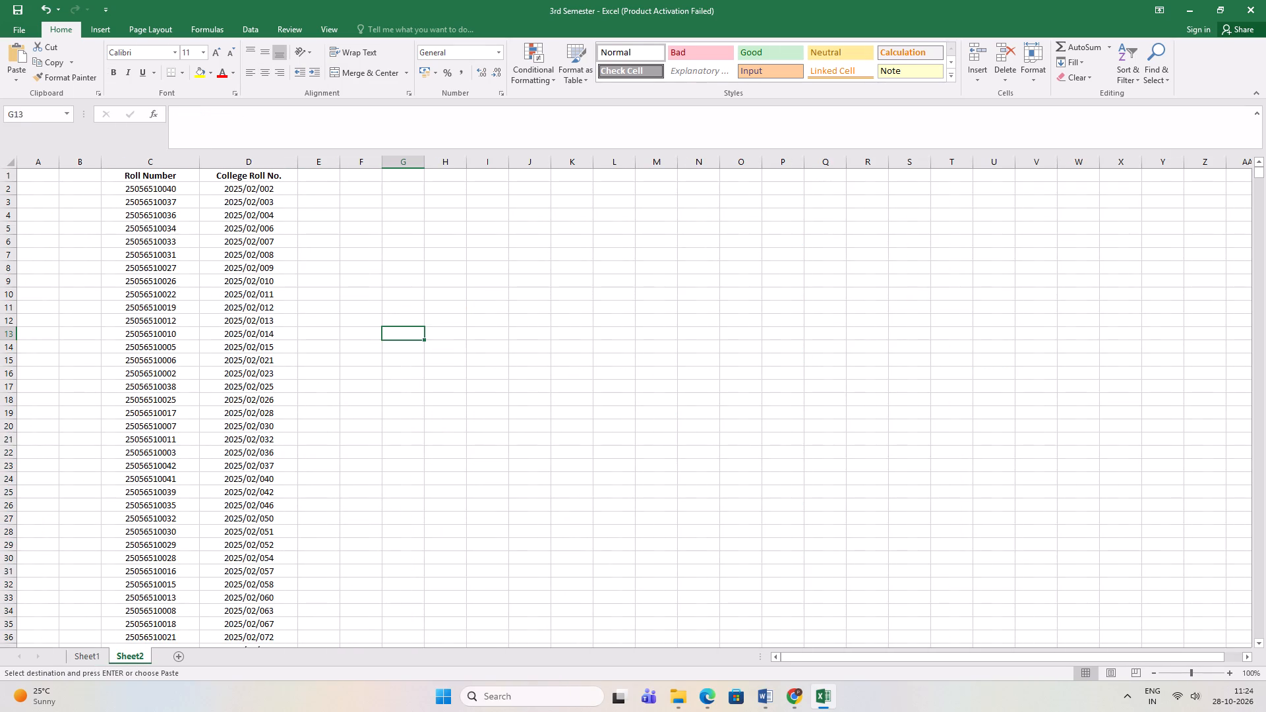
click(326, 158)
key(ctrl+v)
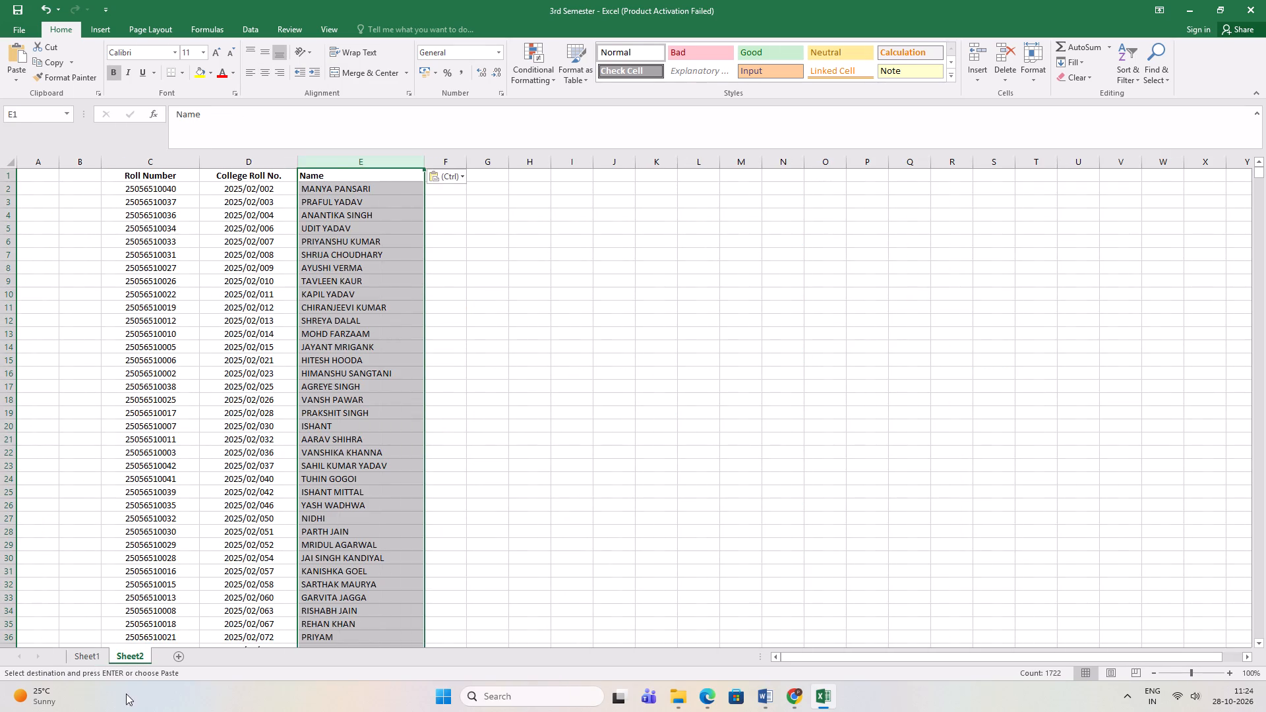
Copy the whole Father Name column from Sheet1 into column F of Sheet2.
click(96, 652)
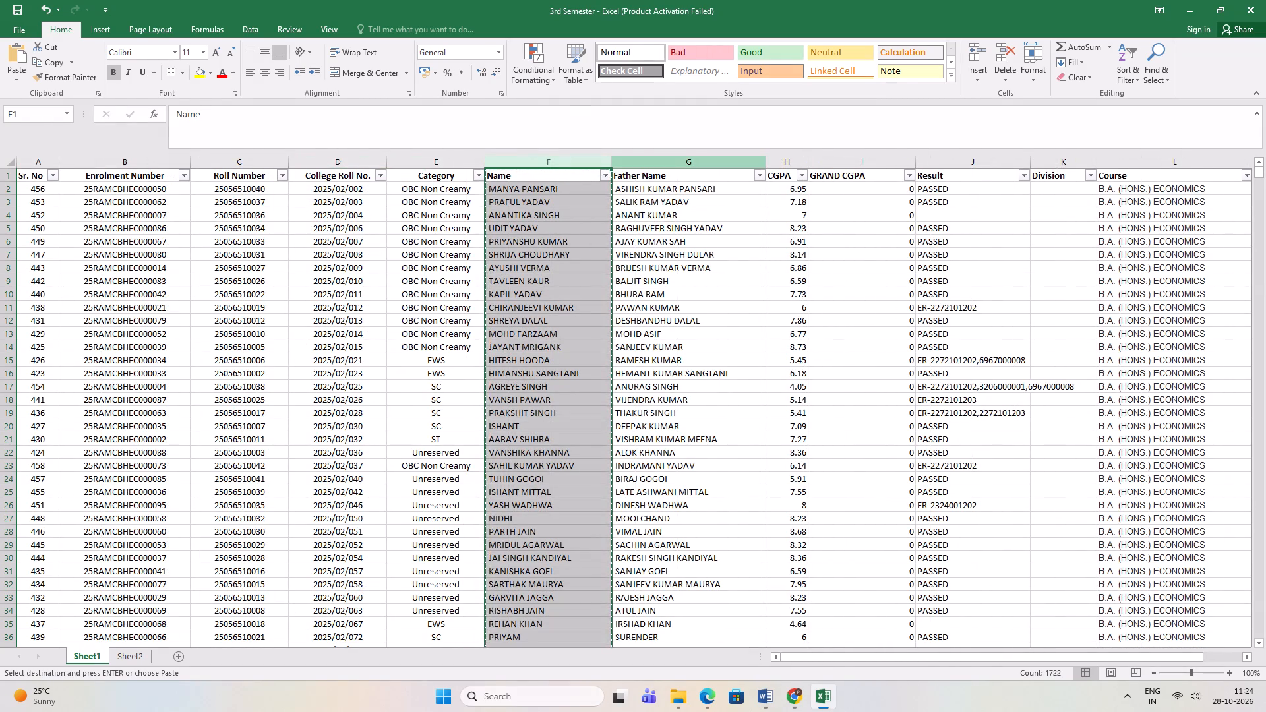
click(696, 163)
key(ctrl+c)
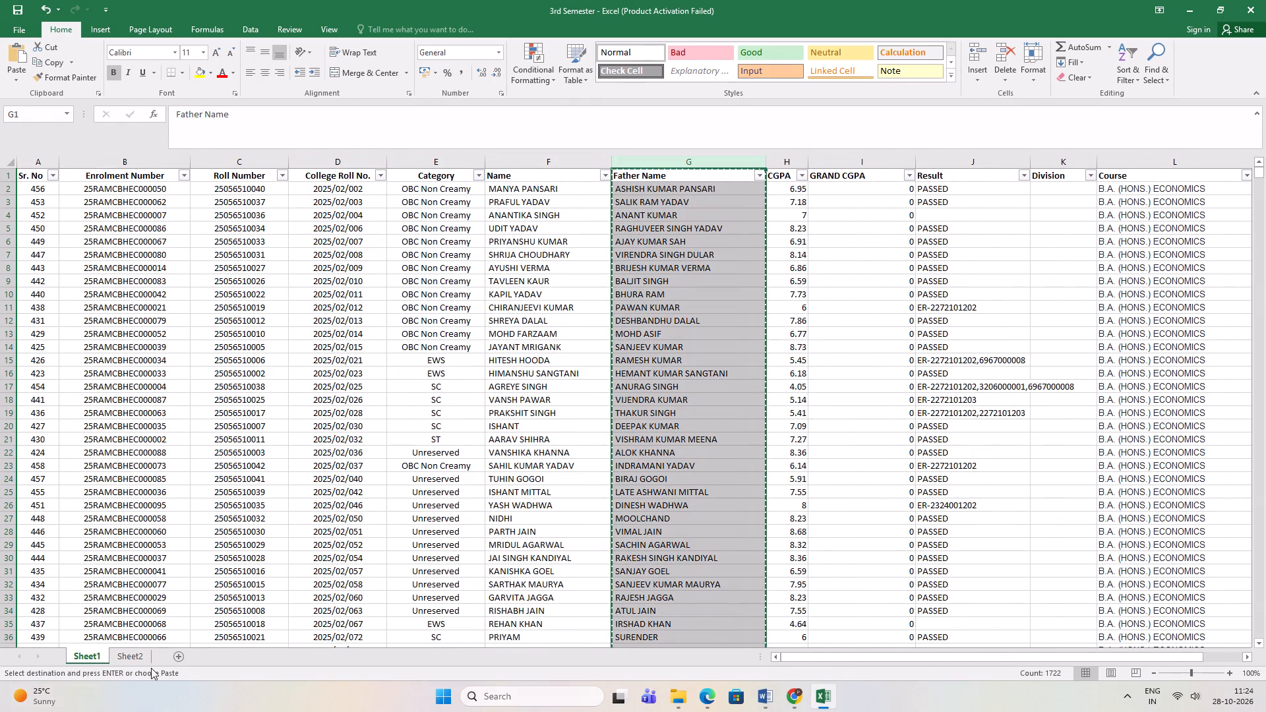
click(138, 654)
click(451, 160)
key(ctrl+v)
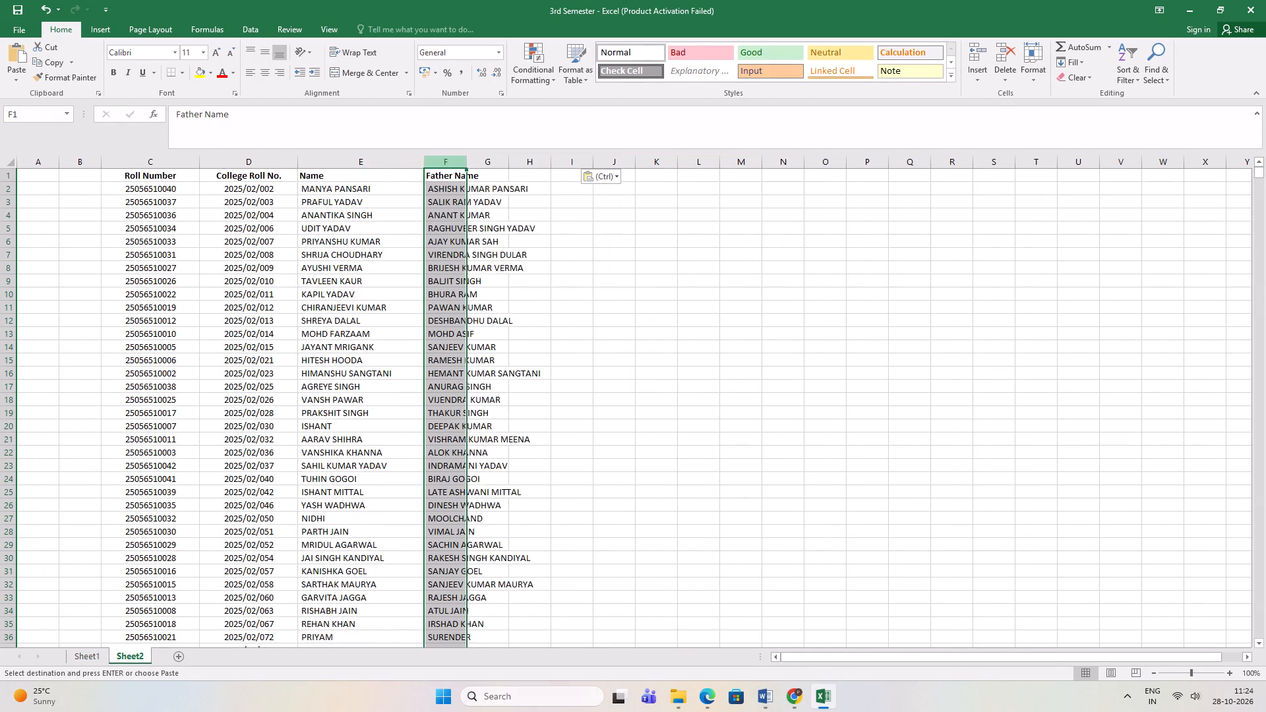
Copy the Result, Division and Course columns together from Sheet1 into Sheet2, starting at column G.
click(102, 660)
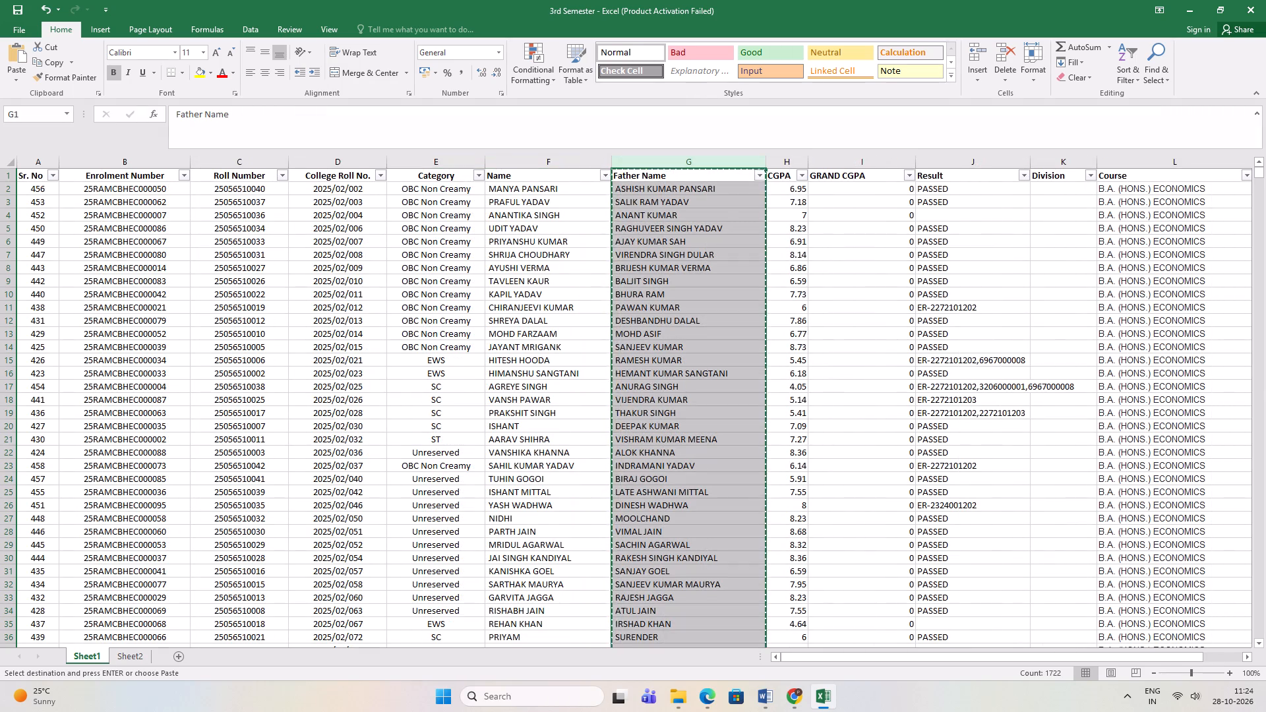
click(950, 264)
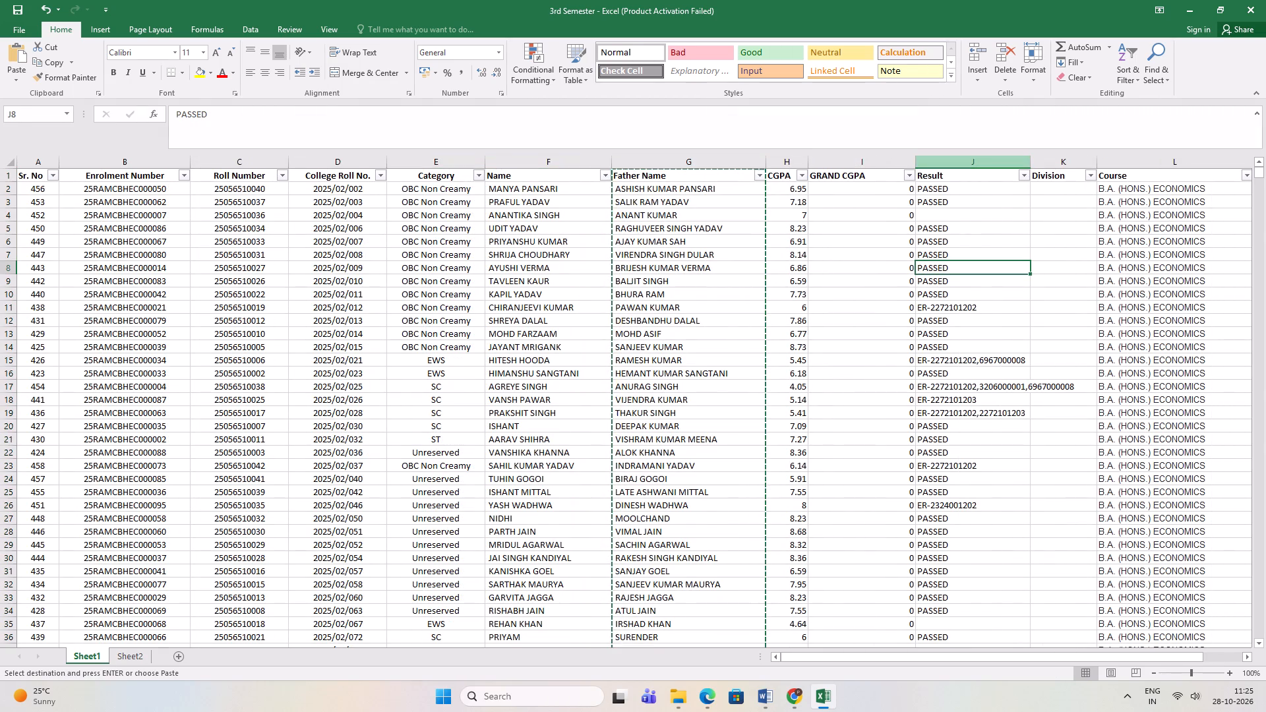
drag(967, 161, 1104, 170)
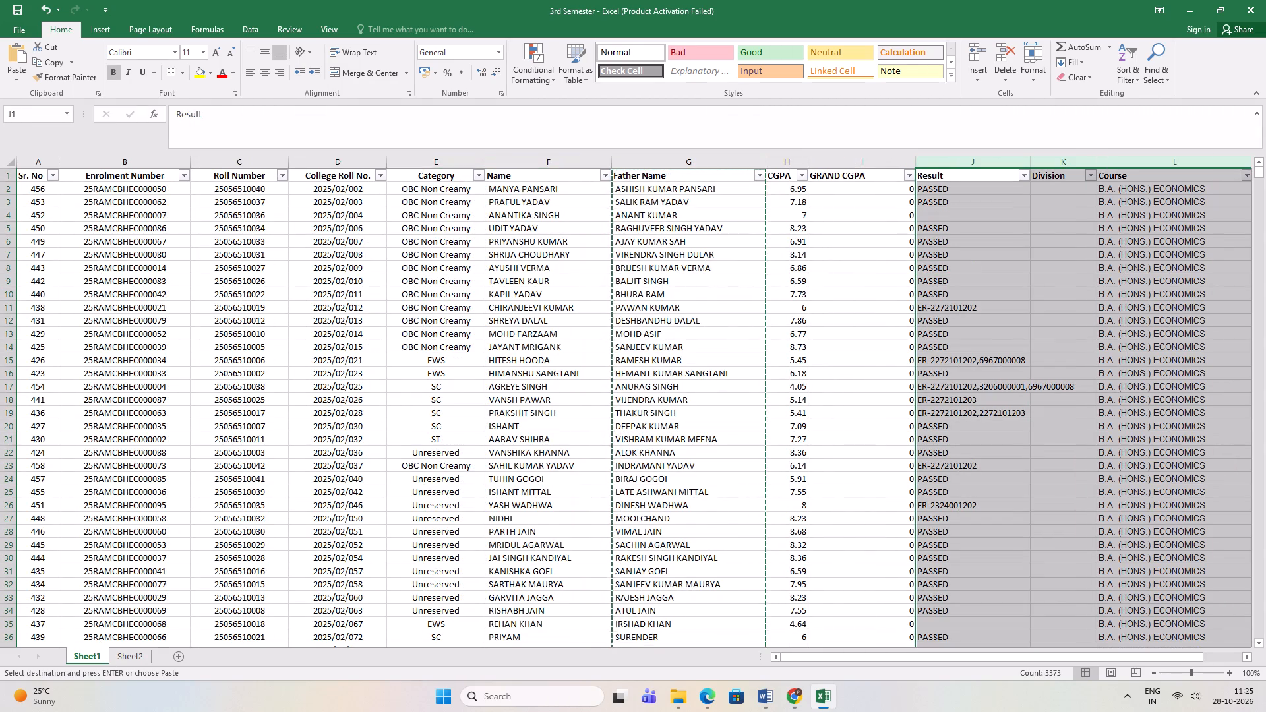
key(ctrl+c)
click(141, 655)
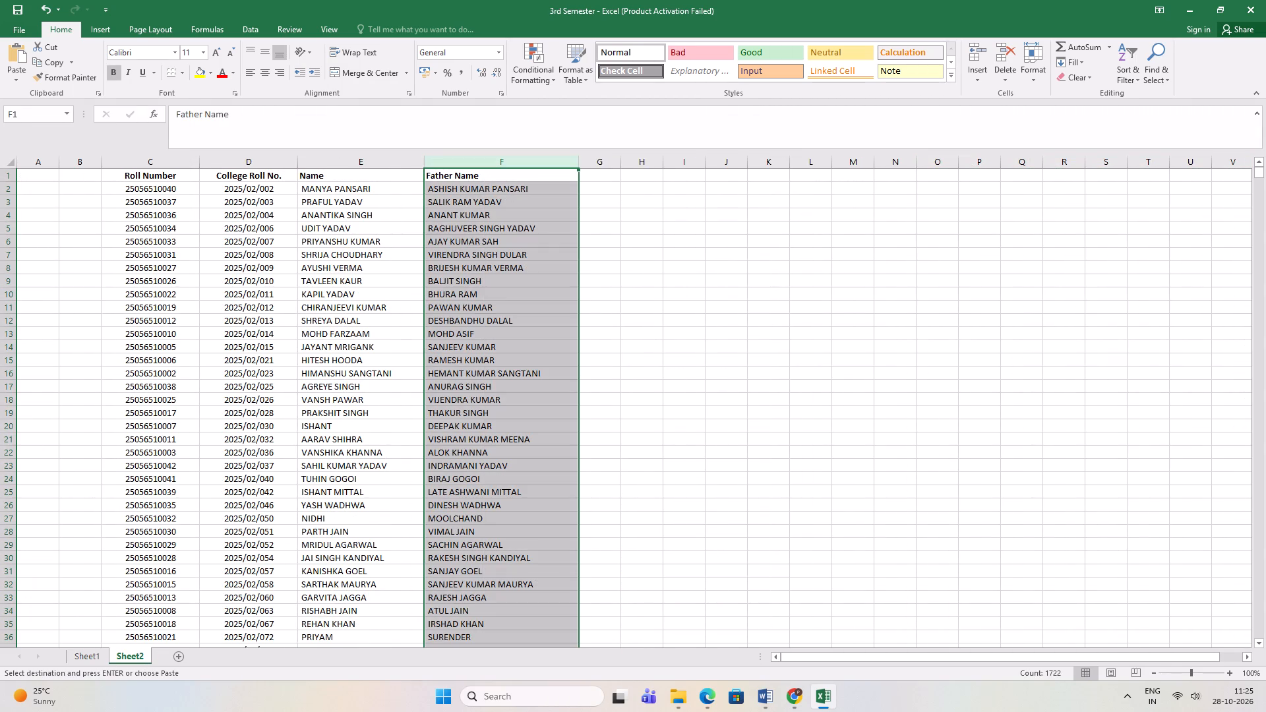
click(613, 162)
key(ctrl+v)
click(676, 197)
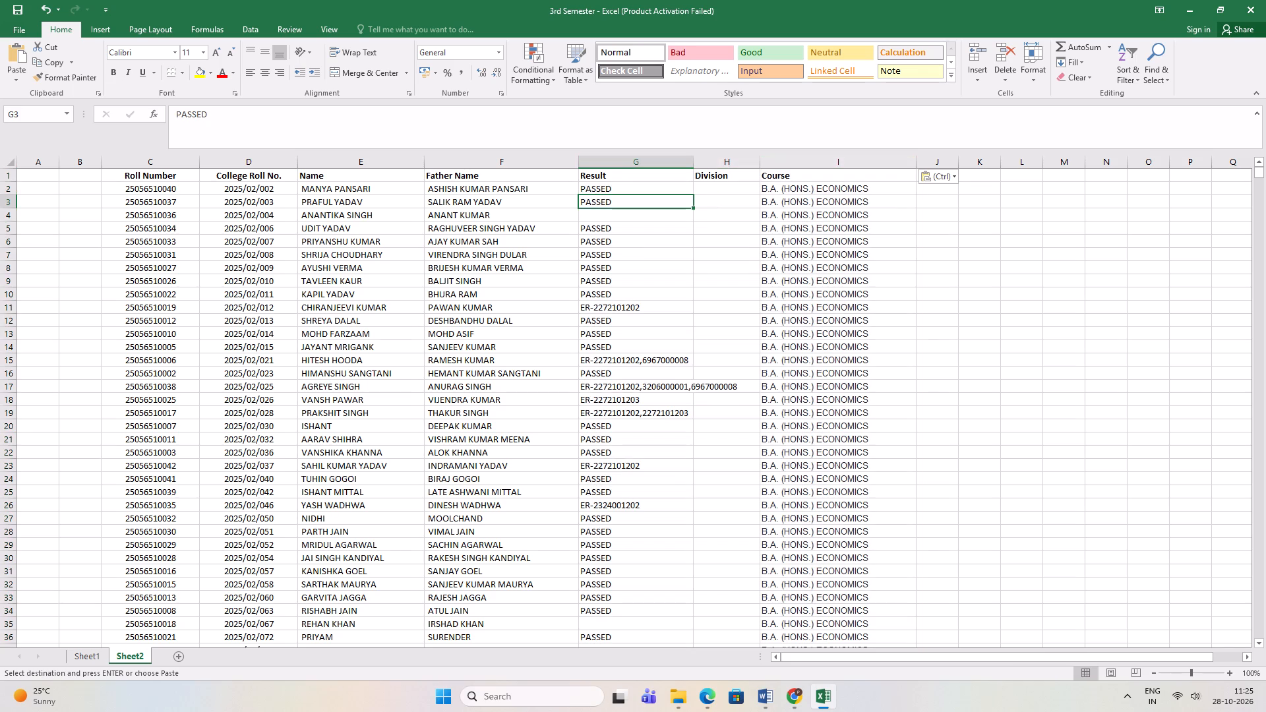
Add a bold "Sr. No." header in B1 of Sheet2 and enter 1 and 2 in the two cells below it.
click(96, 176)
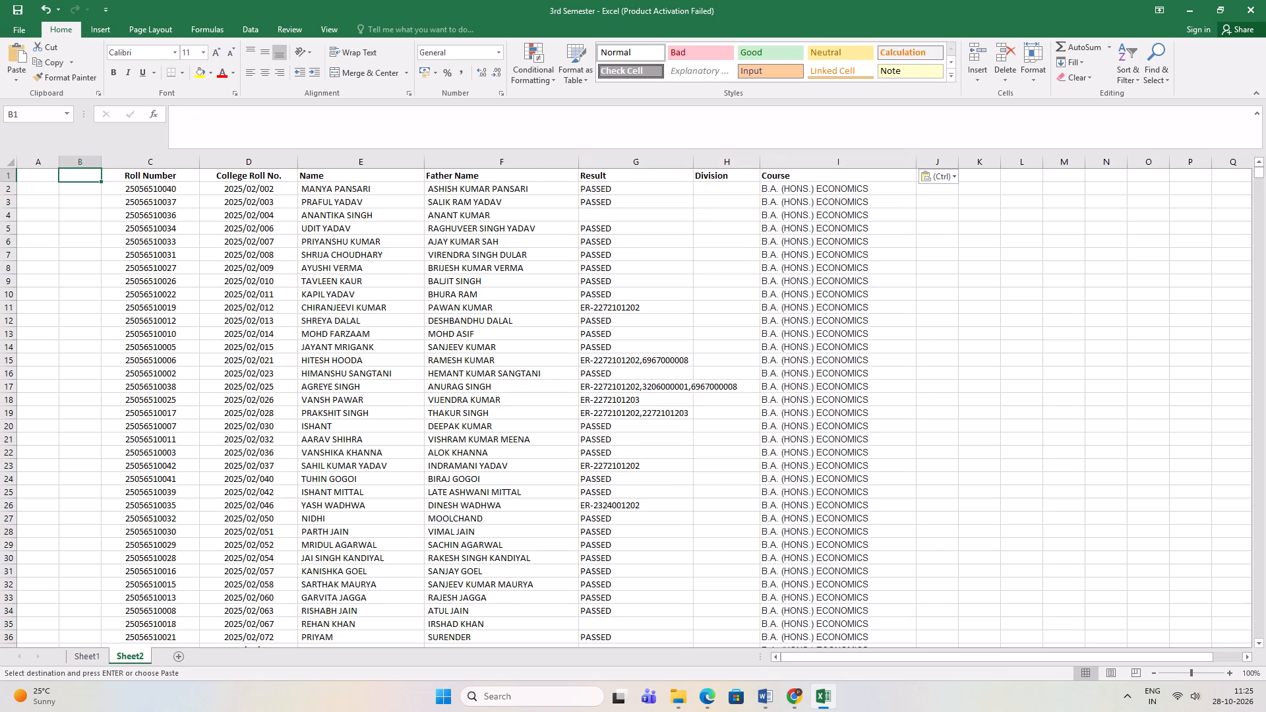
text(Sr)
key(slash)
key(BackSpace)
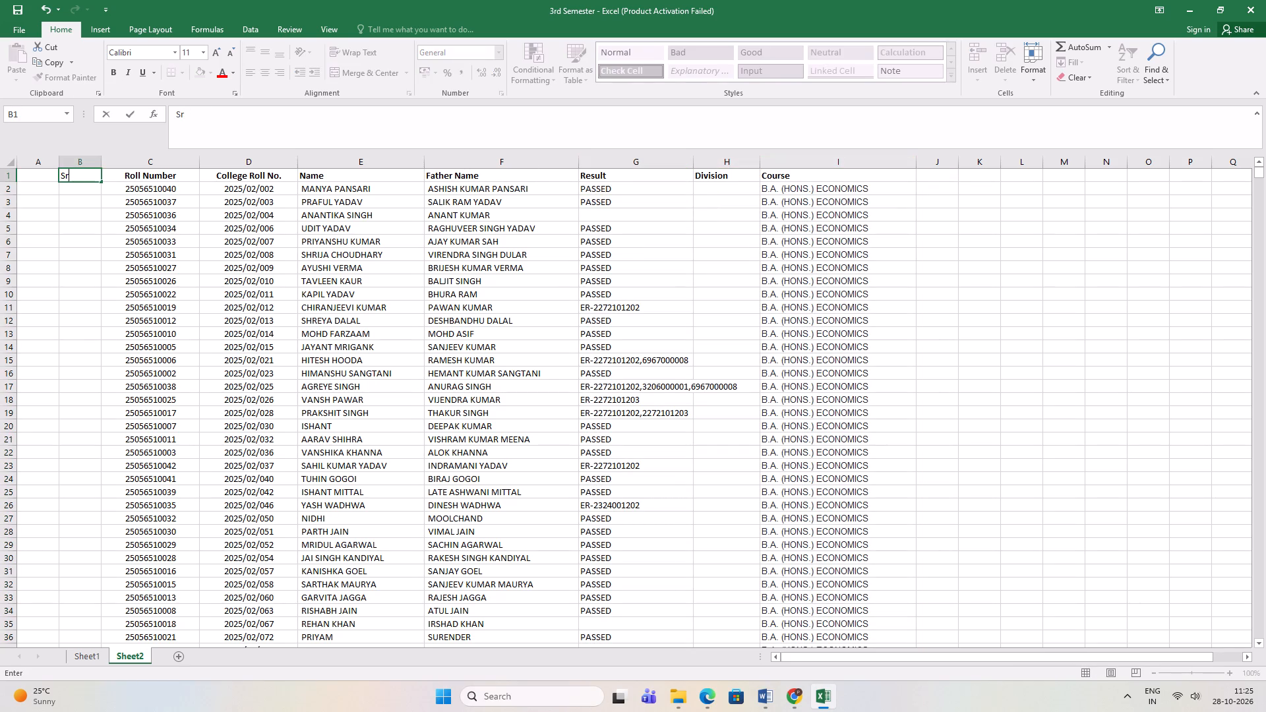
text(. No)
key(period)
key(Return)
key(1)
key(Down)
key(2)
key(Return)
key(Right)
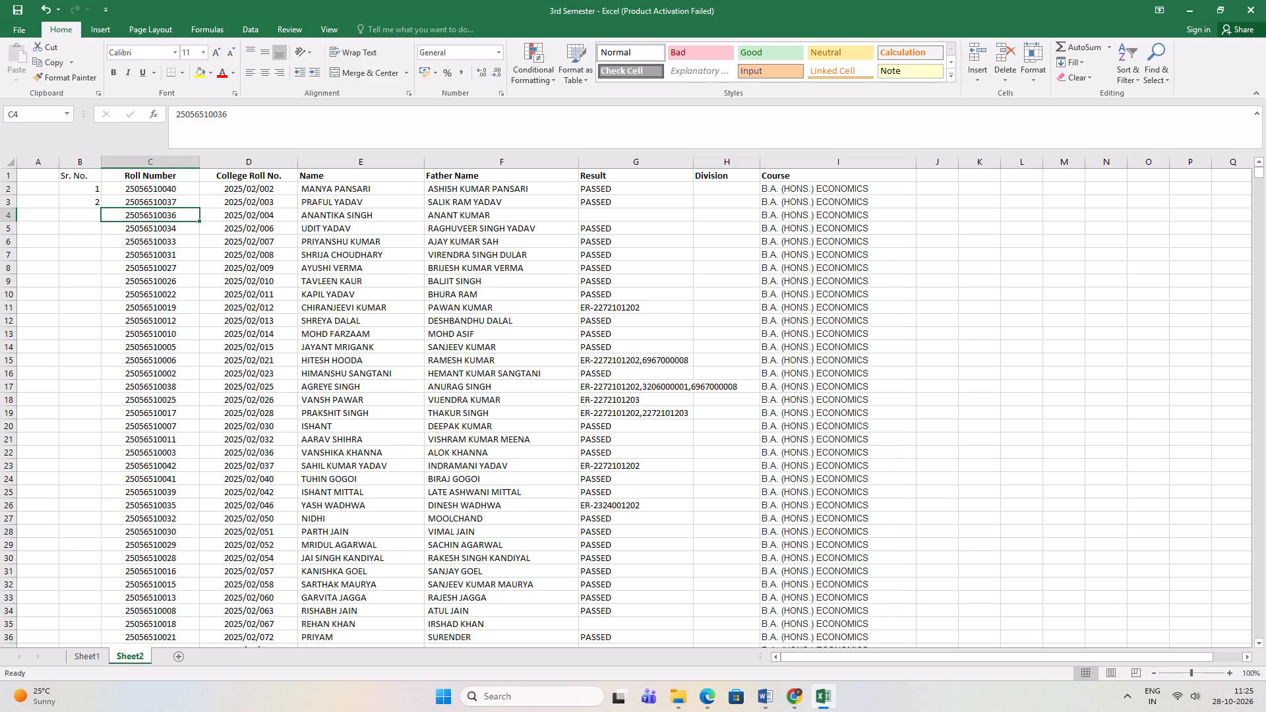
click(84, 174)
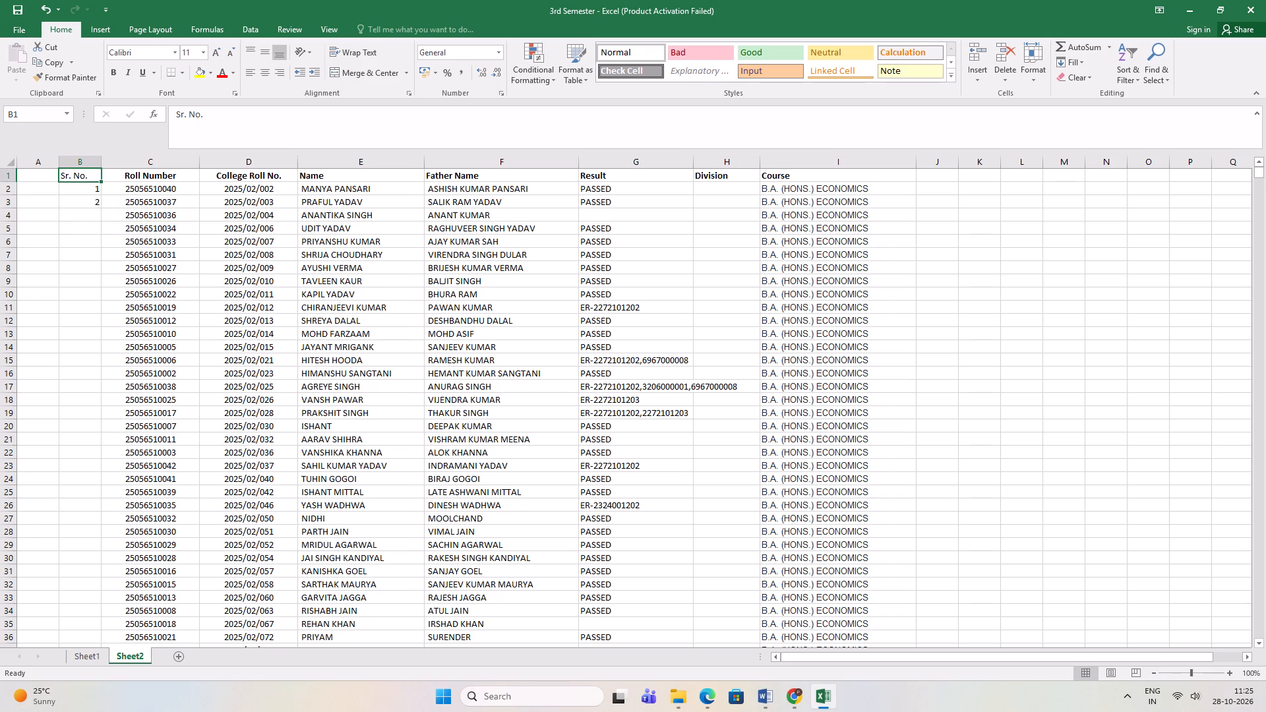
key(ctrl+b)
key(ctrl+v)
Fill the serial number series in column B down to the last student row and centre the numbers.
drag(86, 189, 90, 195)
double_click(103, 208)
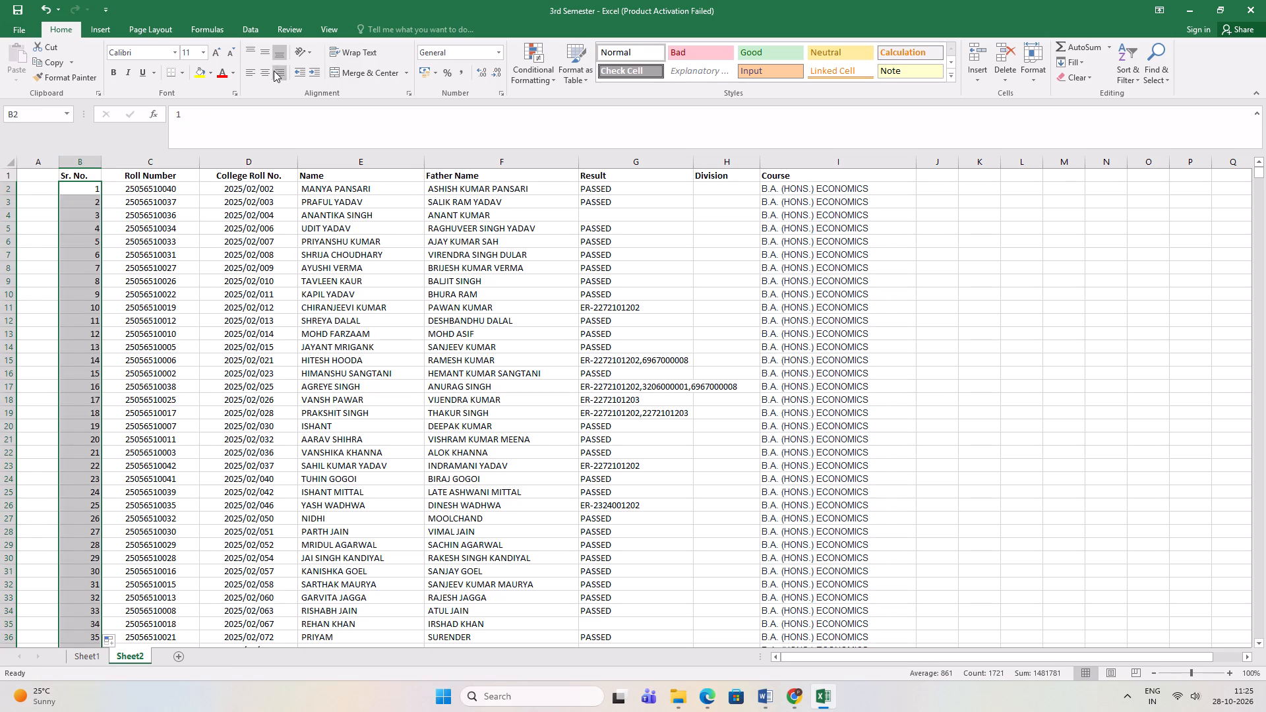
click(268, 69)
Apply All Borders to the entire student table, from Sr. No. through Course and down to the last row.
drag(82, 173, 827, 382)
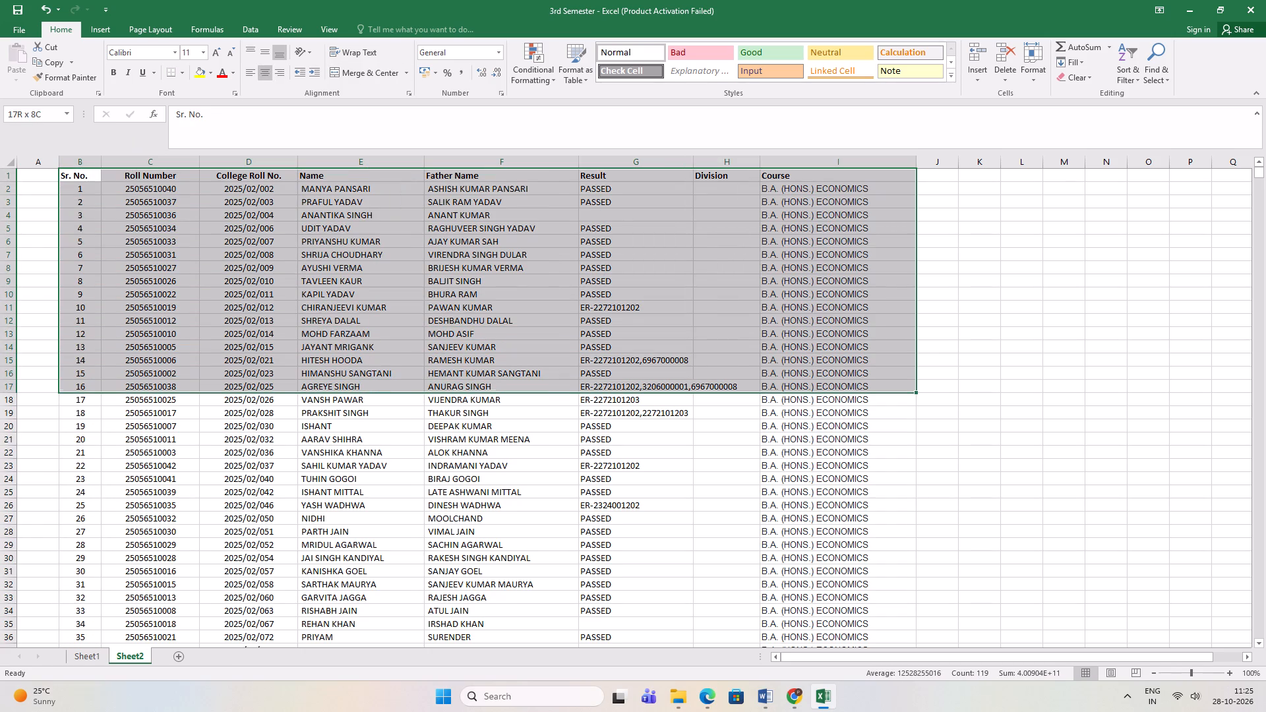
drag(827, 382, 825, 383)
key(ctrl+shift+Down)
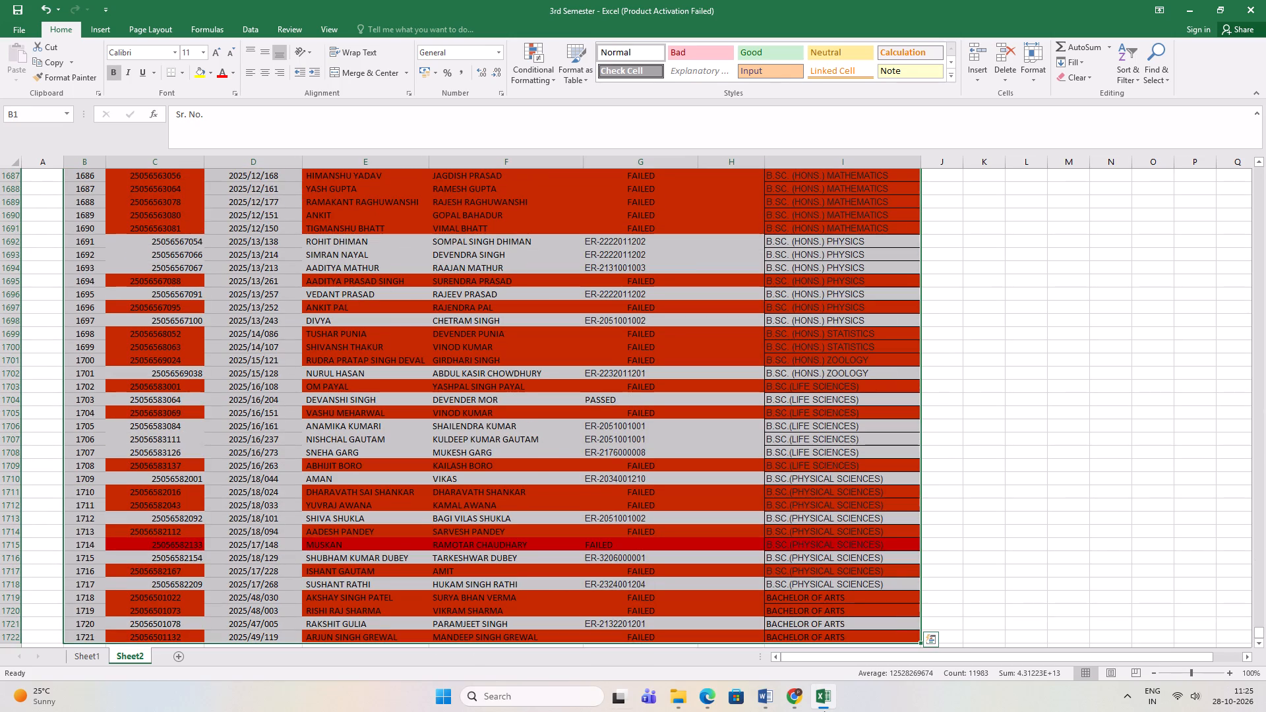
click(186, 72)
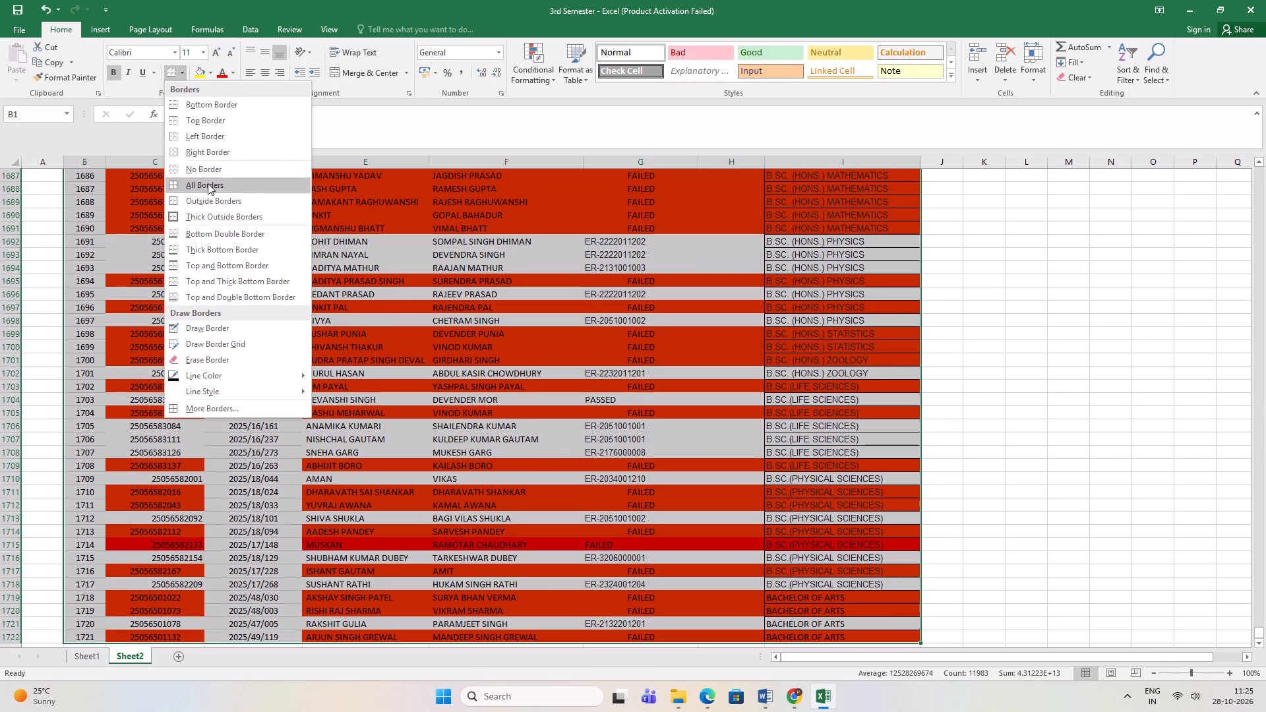
click(207, 185)
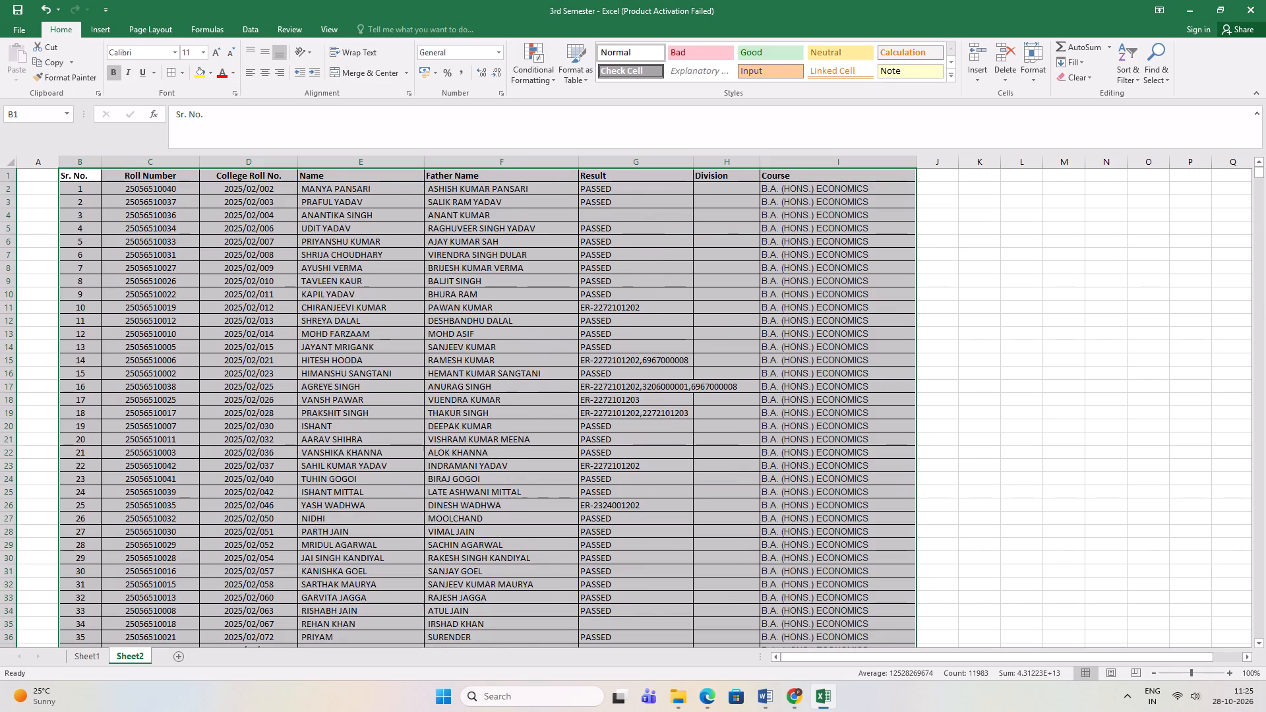
Turn on filtering for the header row of Sheet2, from Sr. No. to Course.
click(738, 213)
drag(85, 176, 816, 211)
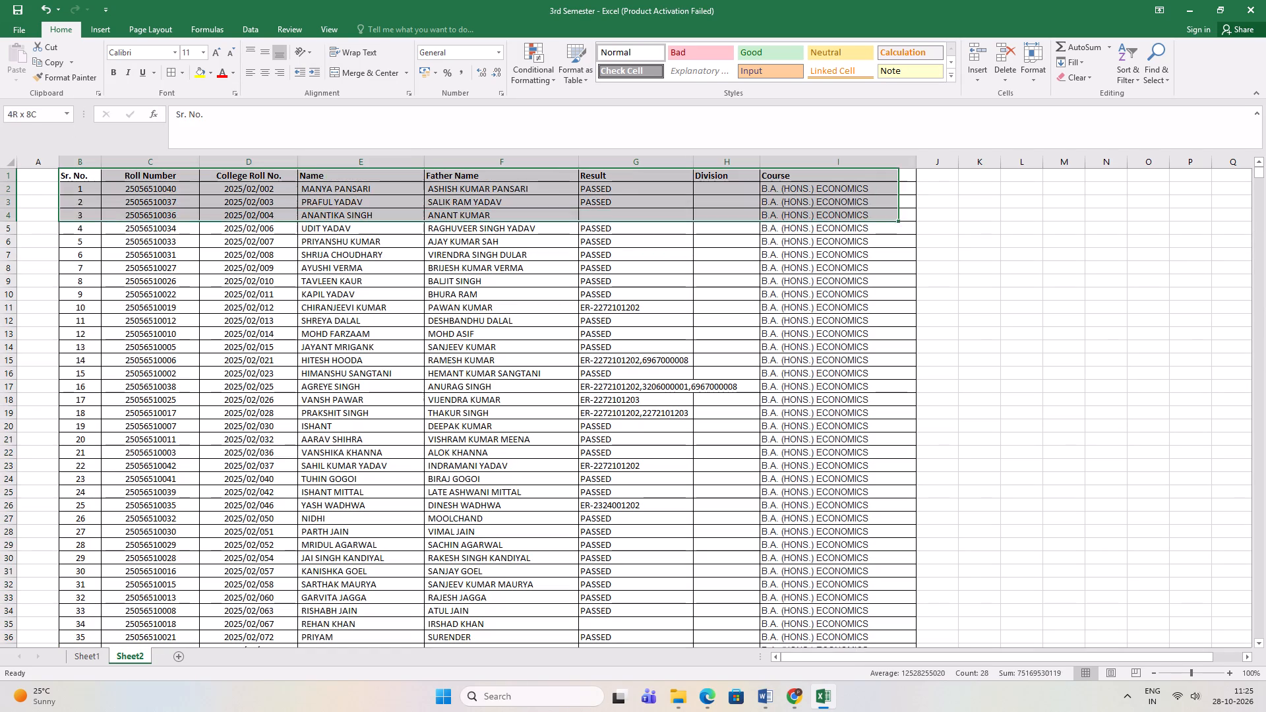
drag(816, 211, 844, 179)
key(ctrl+shift+l)
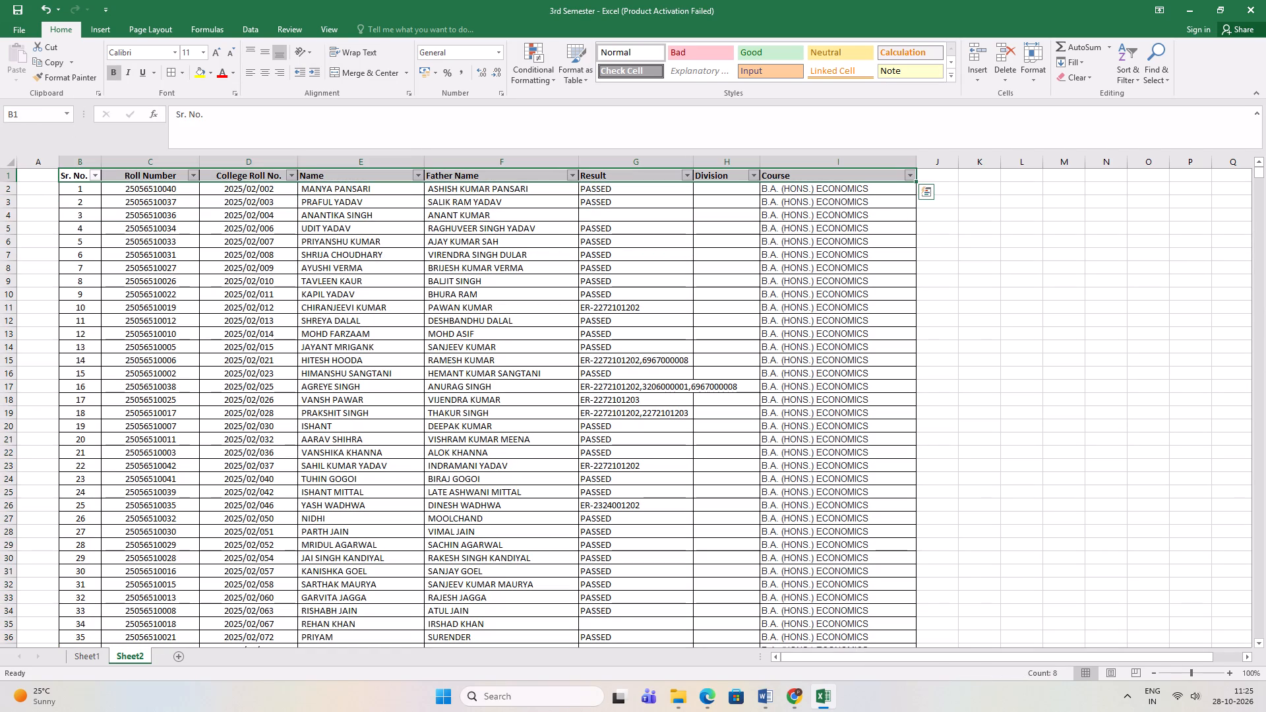
Filter the Result column to show only FAILED and RESULT LATER IF NECESSARY.
click(563, 256)
click(688, 178)
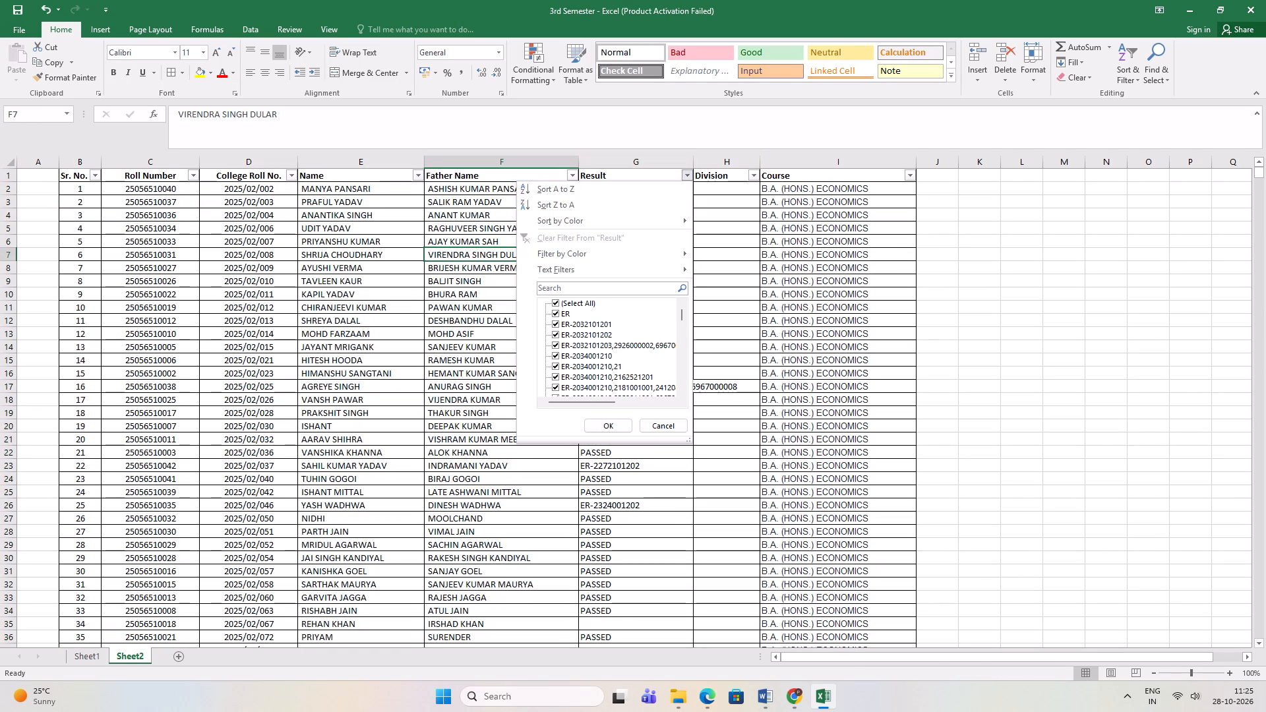
click(593, 307)
drag(680, 314, 669, 380)
click(604, 375)
click(572, 356)
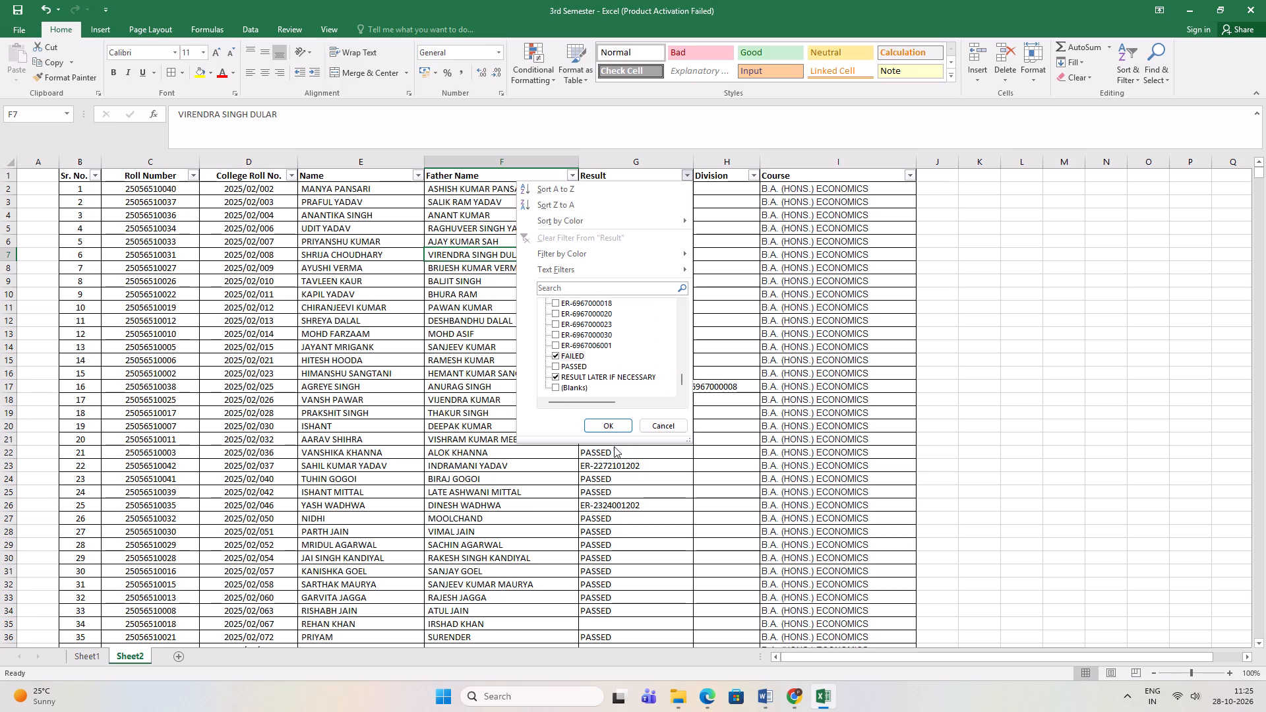
click(607, 429)
click(718, 220)
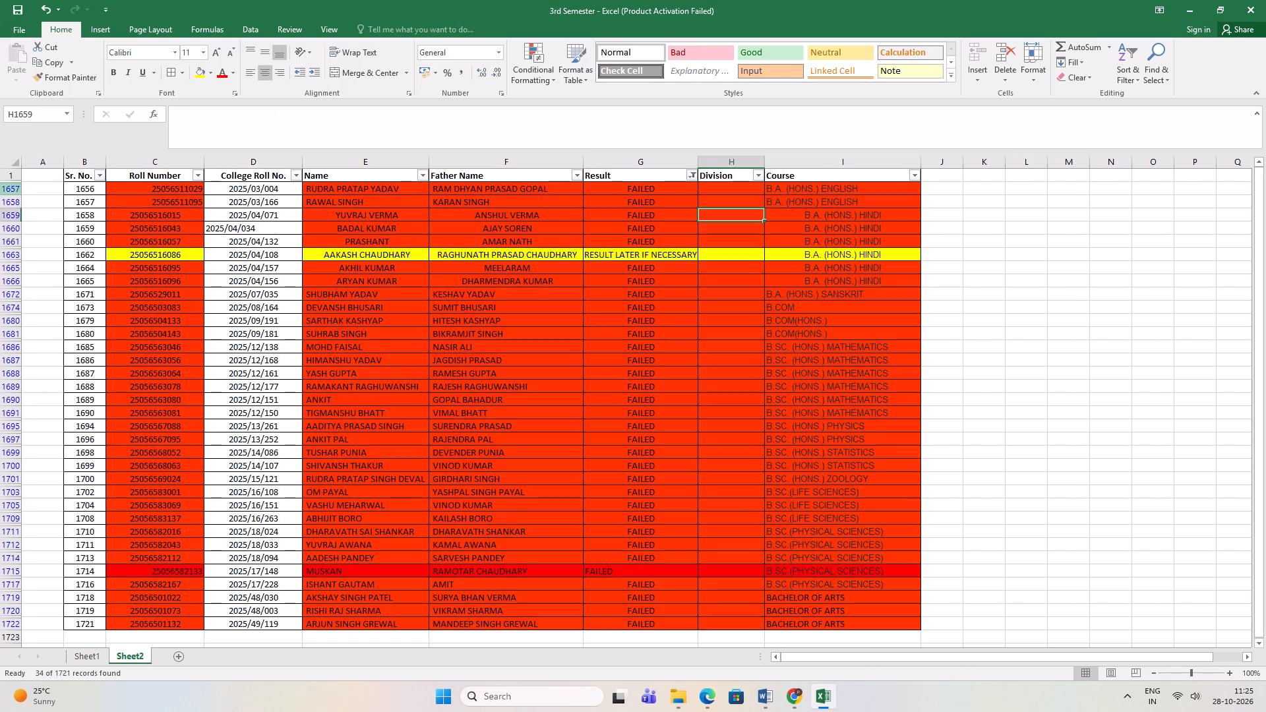
Delete the five FAILED student rows above the yellow RESULT LATER IF NECESSARY row, serial numbers 1656 to 1660, one at a time.
click(3, 191)
right_click(3, 191)
click(56, 295)
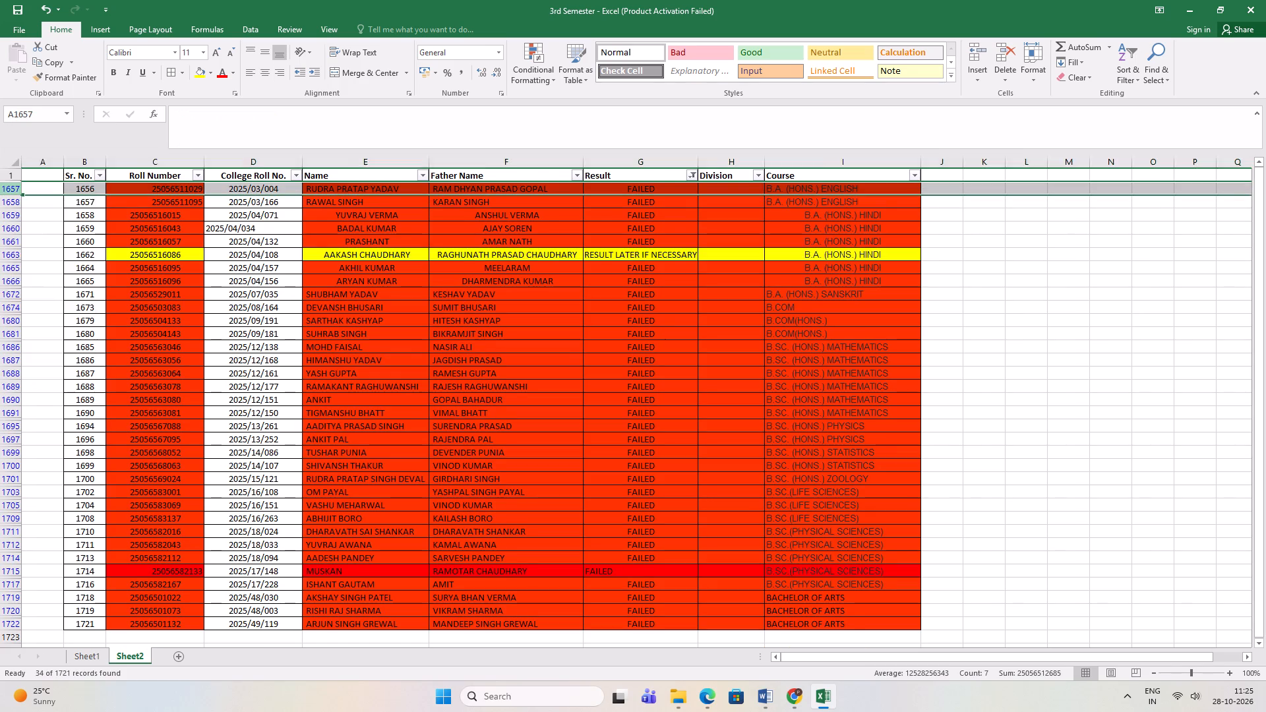
right_click(16, 187)
click(72, 299)
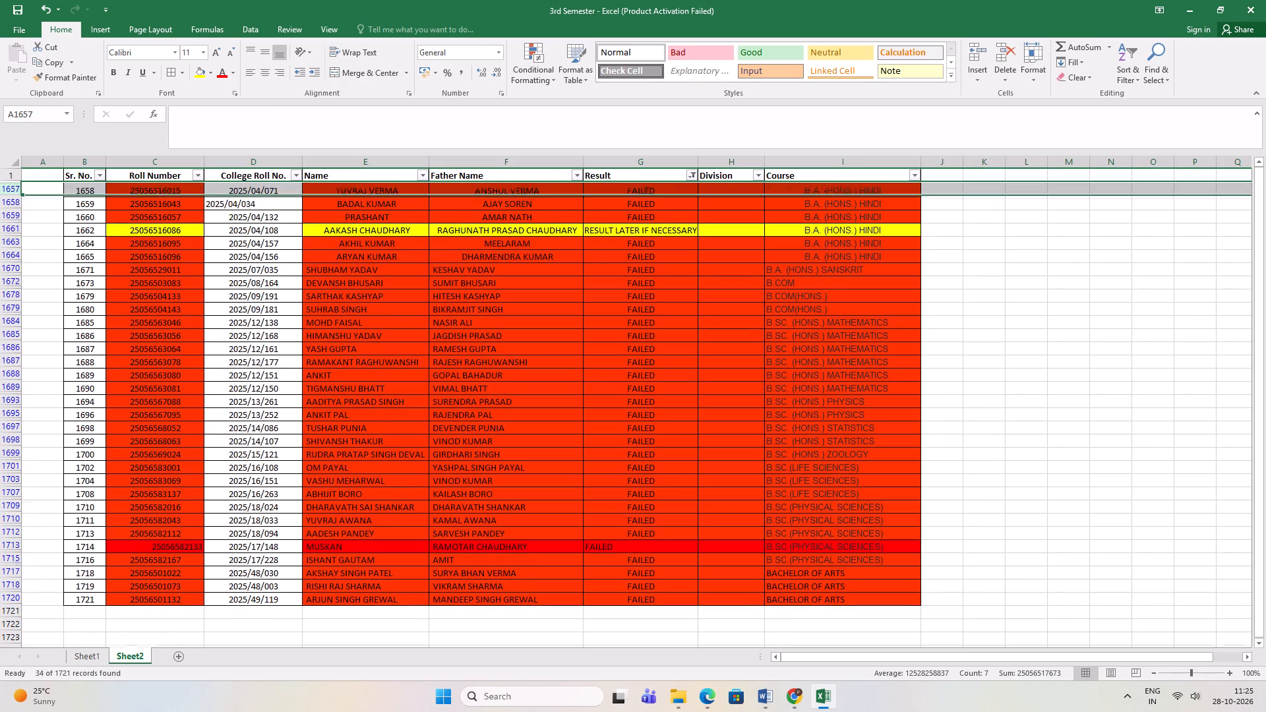
right_click(14, 189)
click(63, 300)
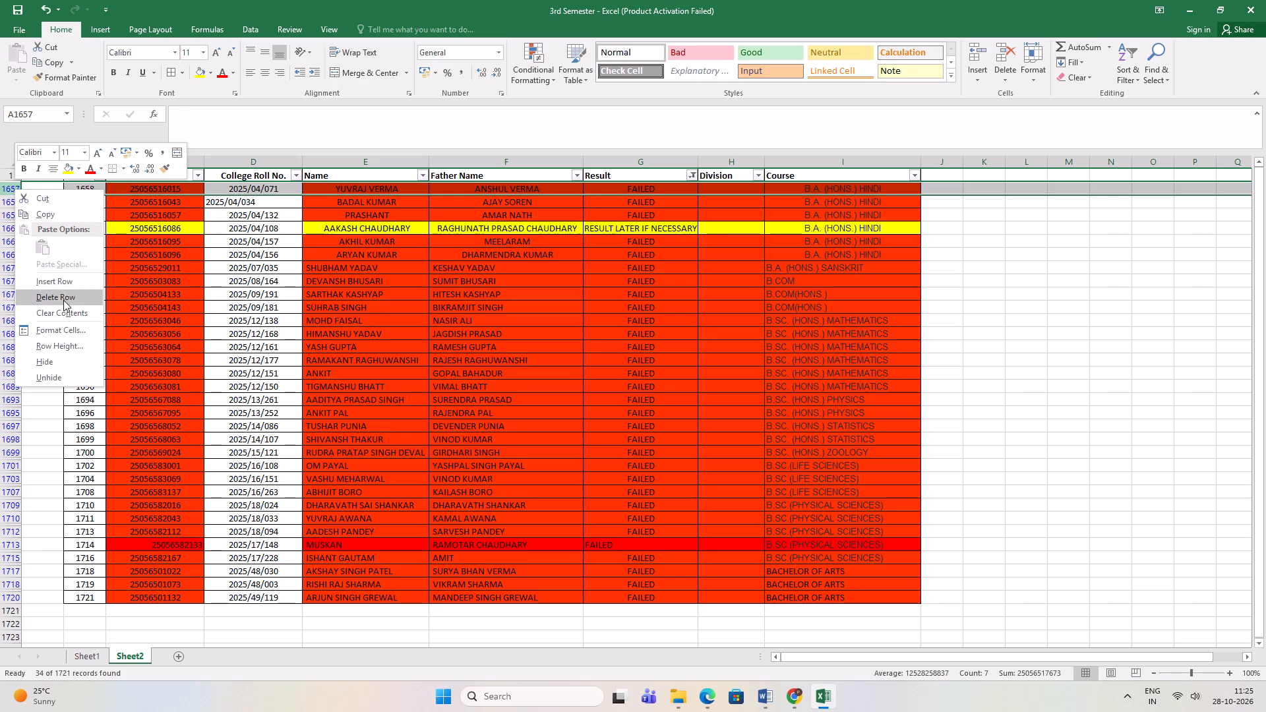
right_click(12, 189)
click(61, 291)
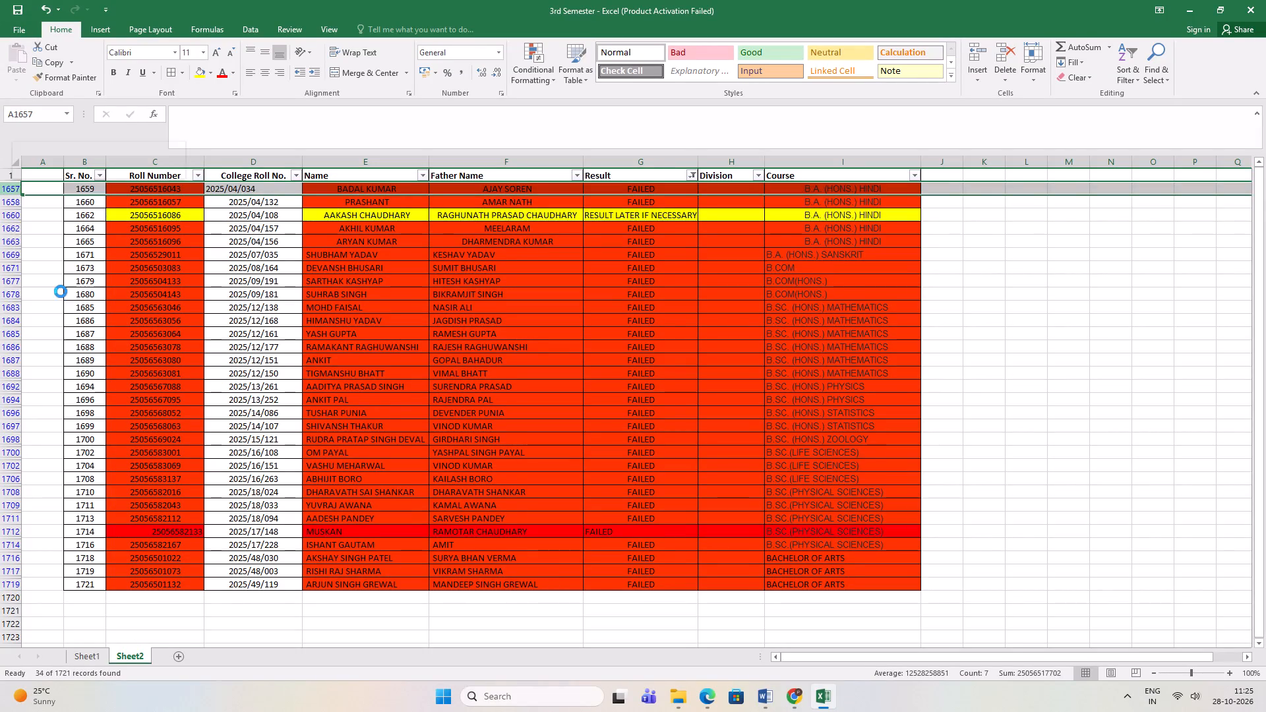
right_click(13, 189)
click(64, 291)
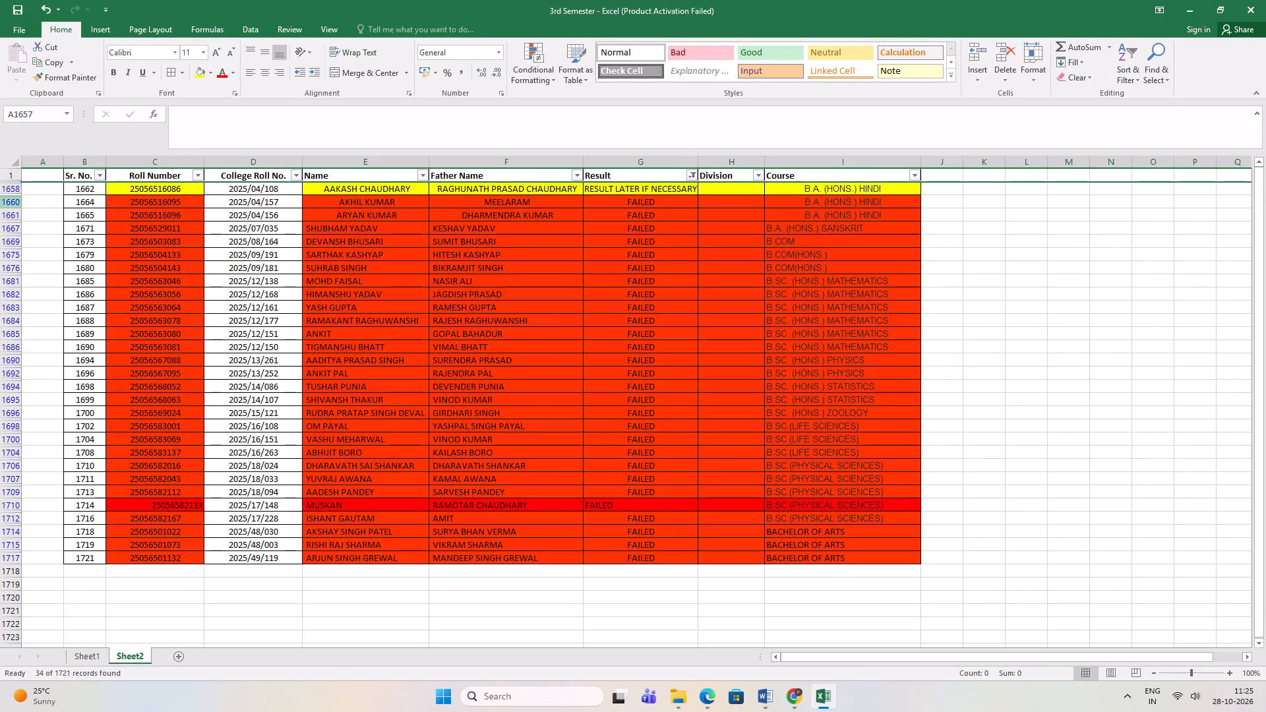
Delete the FAILED B.A. (HONS.) Hindi and Sanskrit rows, serial numbers 1664, 1665 and 1671, one at a time.
click(7, 204)
right_click(7, 204)
click(55, 309)
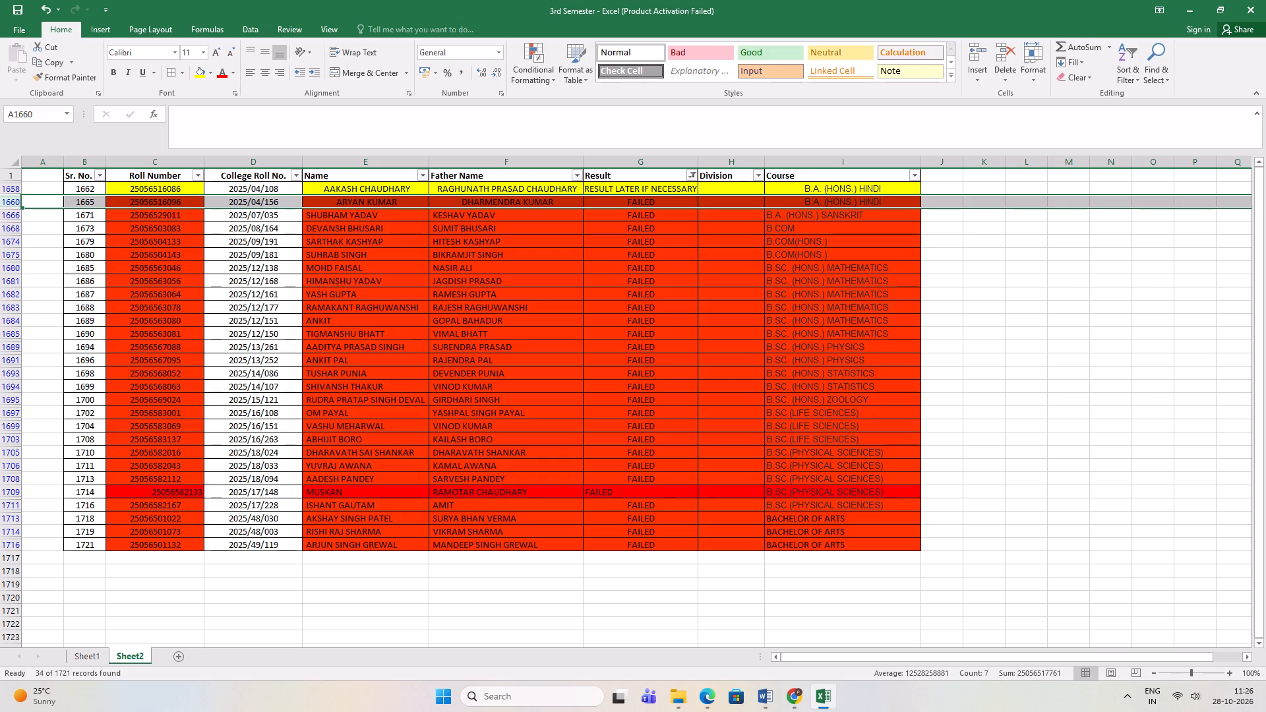
right_click(9, 202)
click(62, 310)
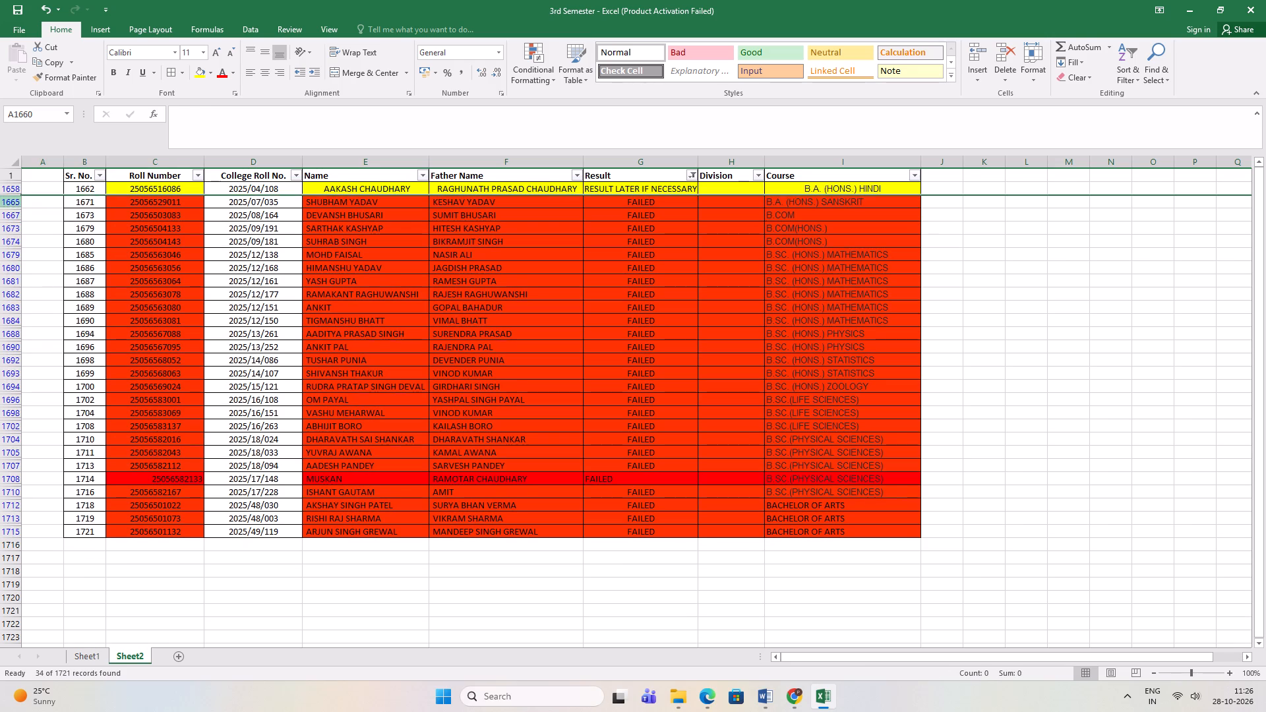
right_click(10, 202)
click(51, 306)
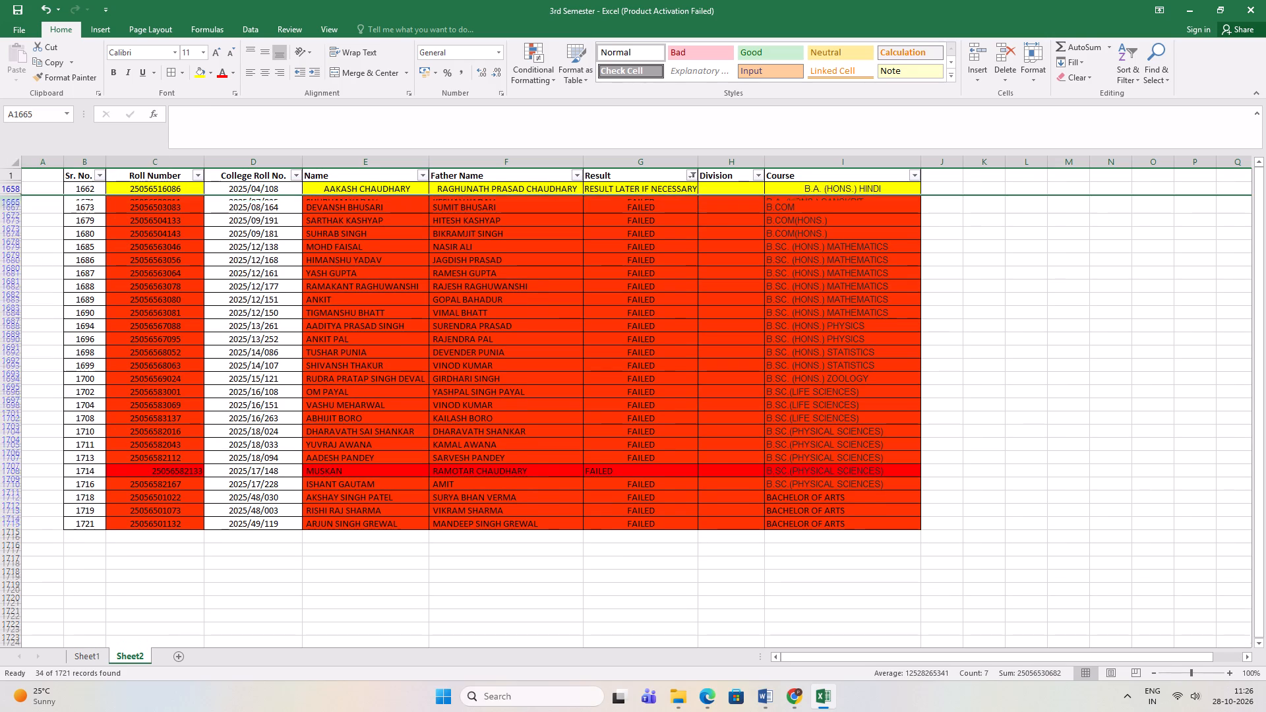
click(47, 285)
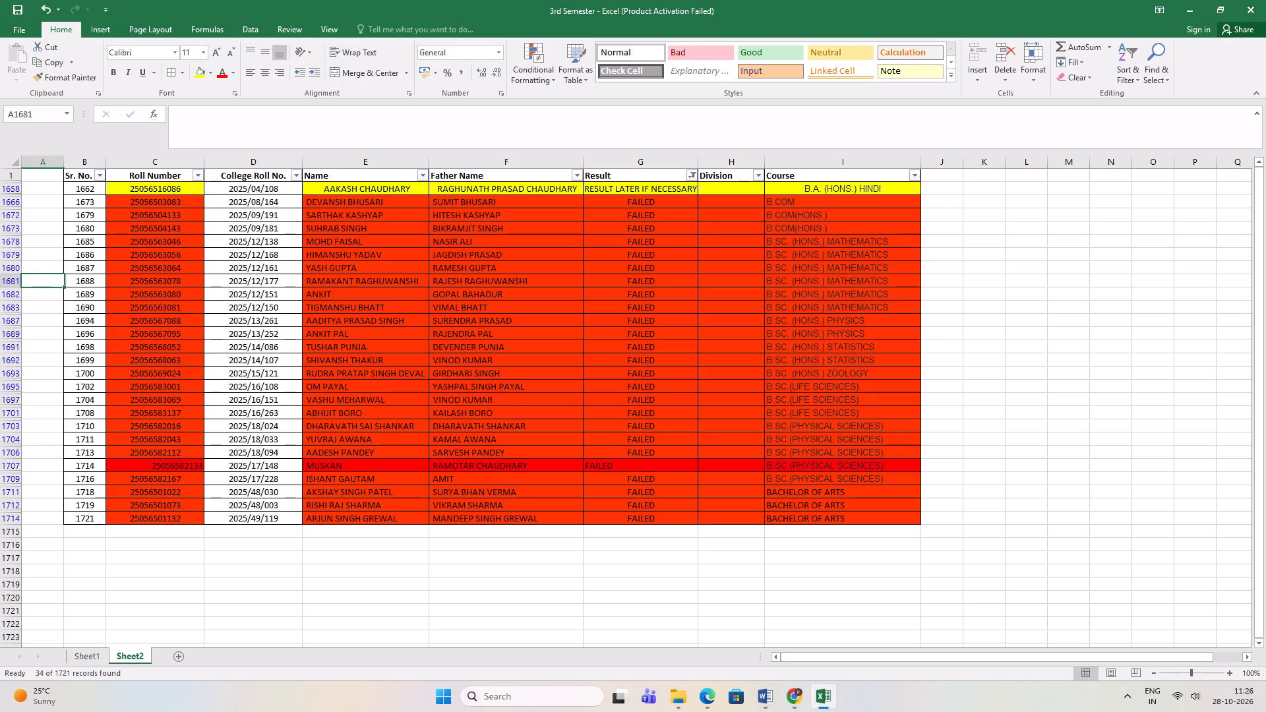
Delete the FAILED B.COM and B.COM(HONS.) rows, serial numbers 1673, 1679 and 1680, one at a time.
click(13, 201)
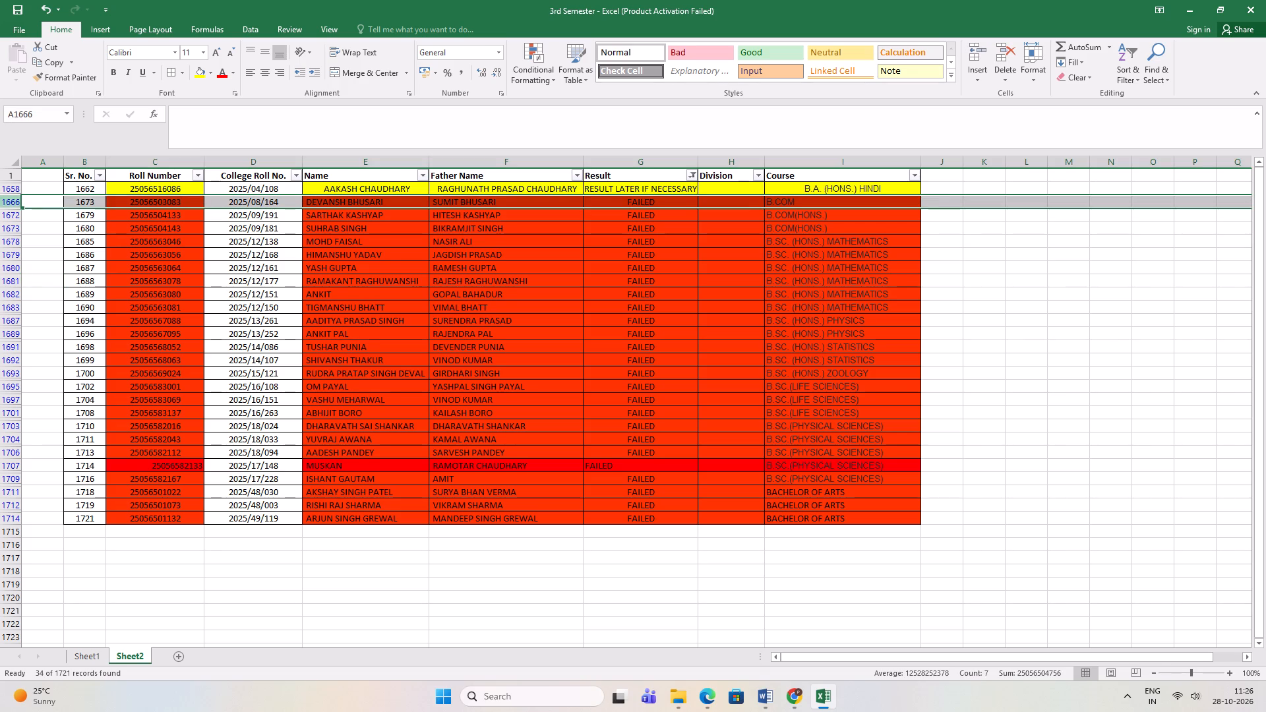
right_click(127, 198)
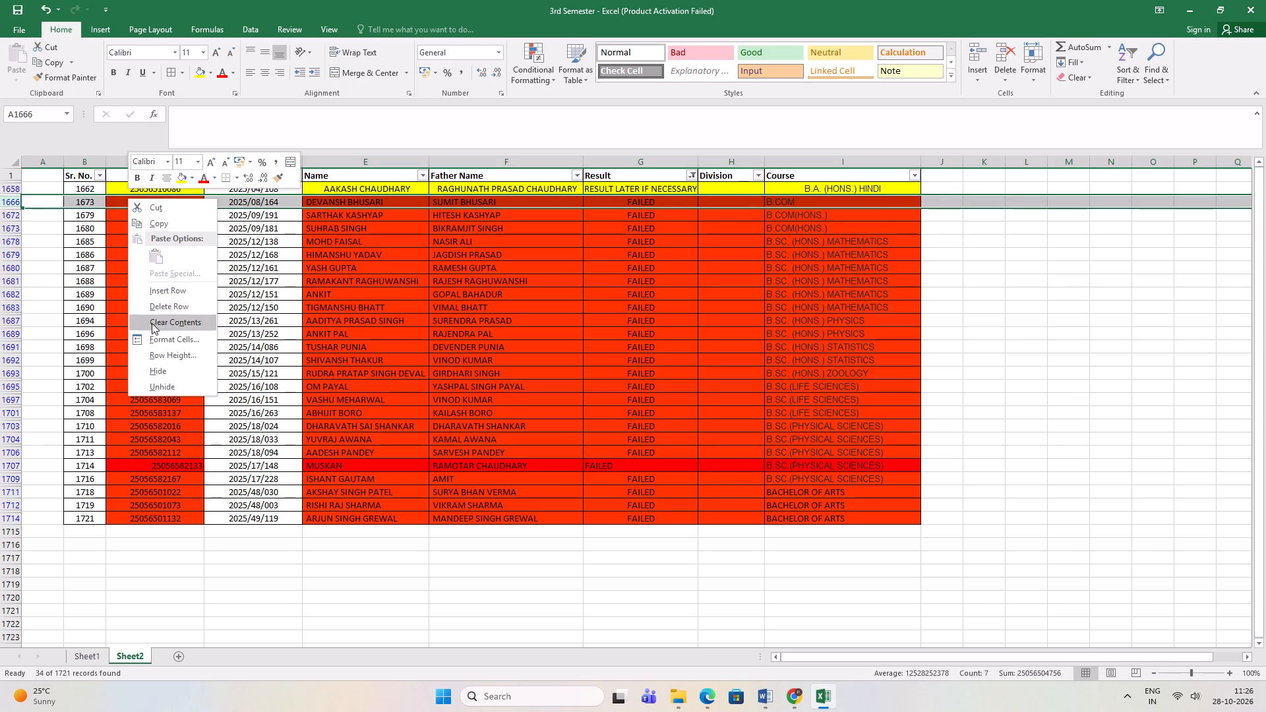
click(154, 311)
click(9, 201)
right_click(9, 201)
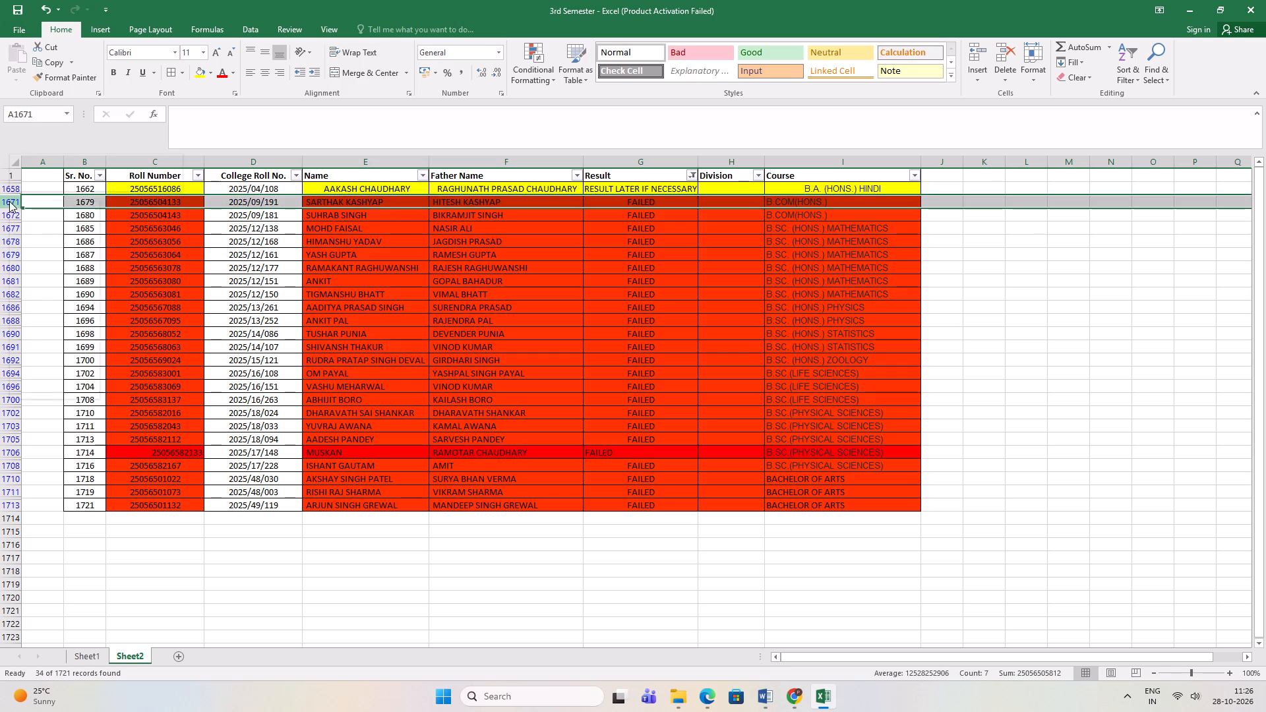
click(65, 303)
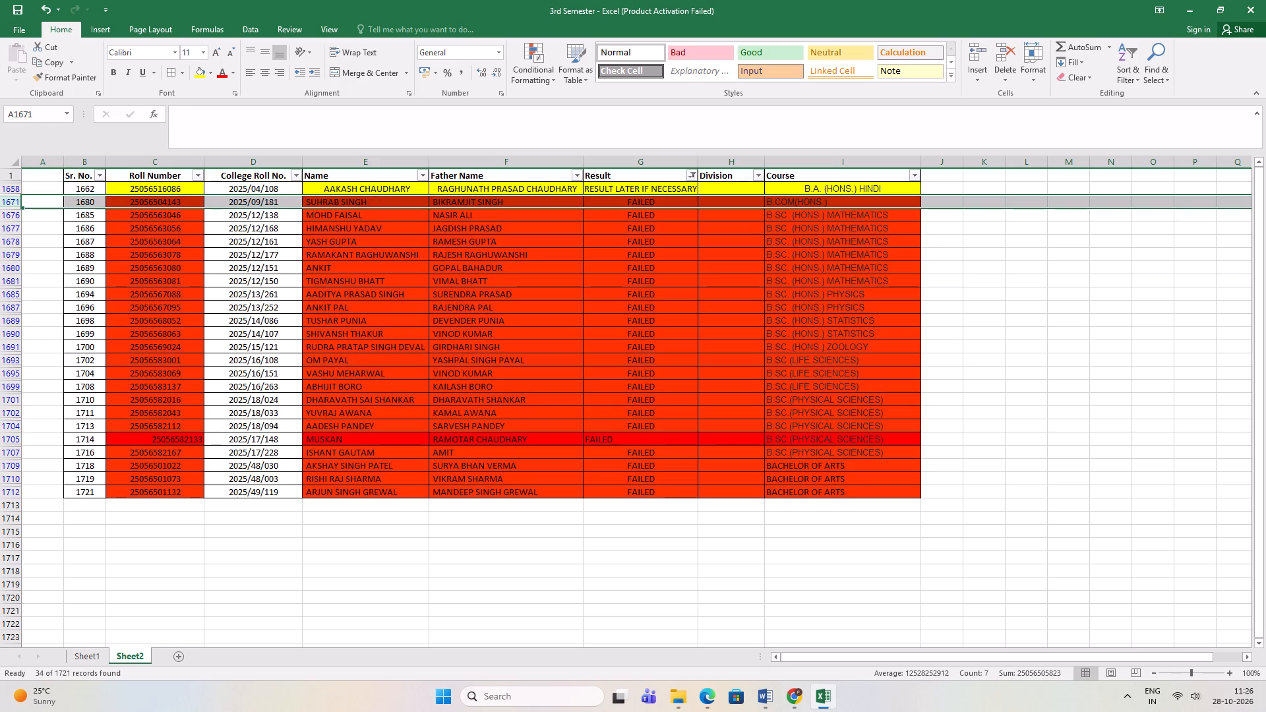
right_click(12, 205)
click(160, 240)
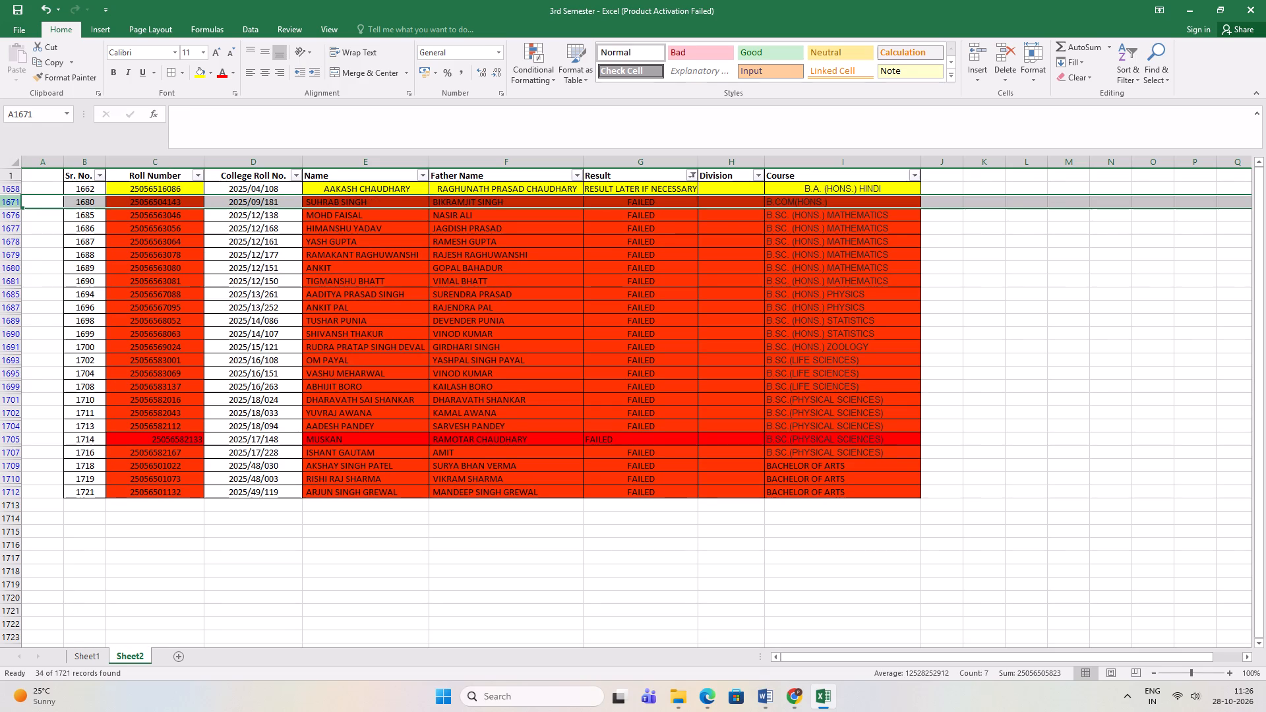
right_click(11, 200)
click(70, 307)
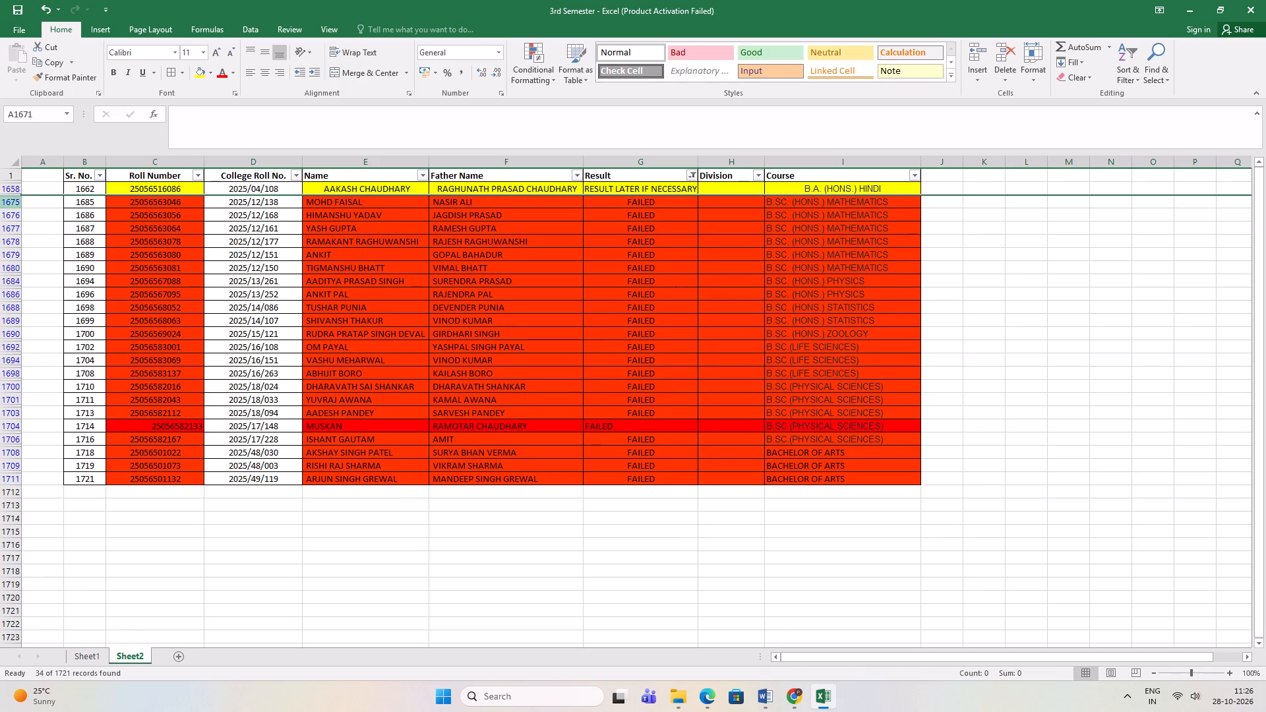
Delete the first three FAILED B.SC (HONS.) Mathematics rows, serial numbers 1685, 1686 and 1687, one at a time.
click(15, 201)
right_click(15, 201)
click(78, 303)
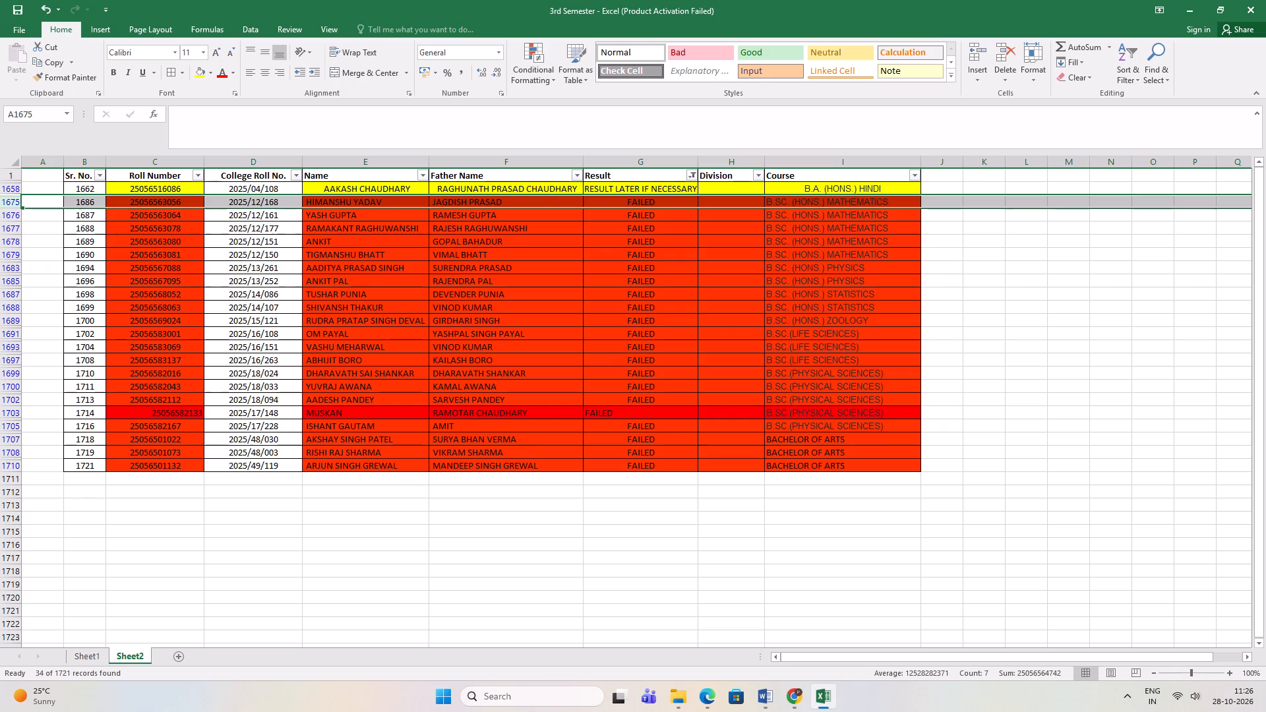
click(12, 202)
right_click(12, 202)
click(71, 305)
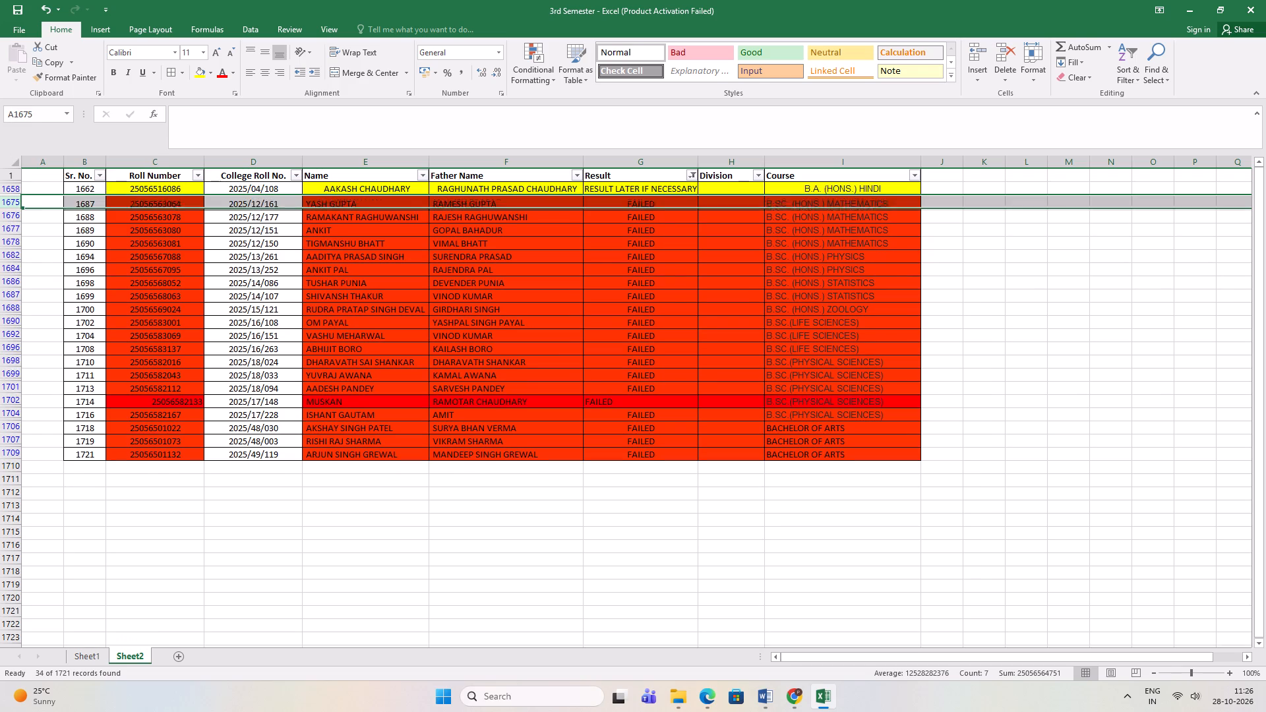
click(16, 202)
right_click(16, 202)
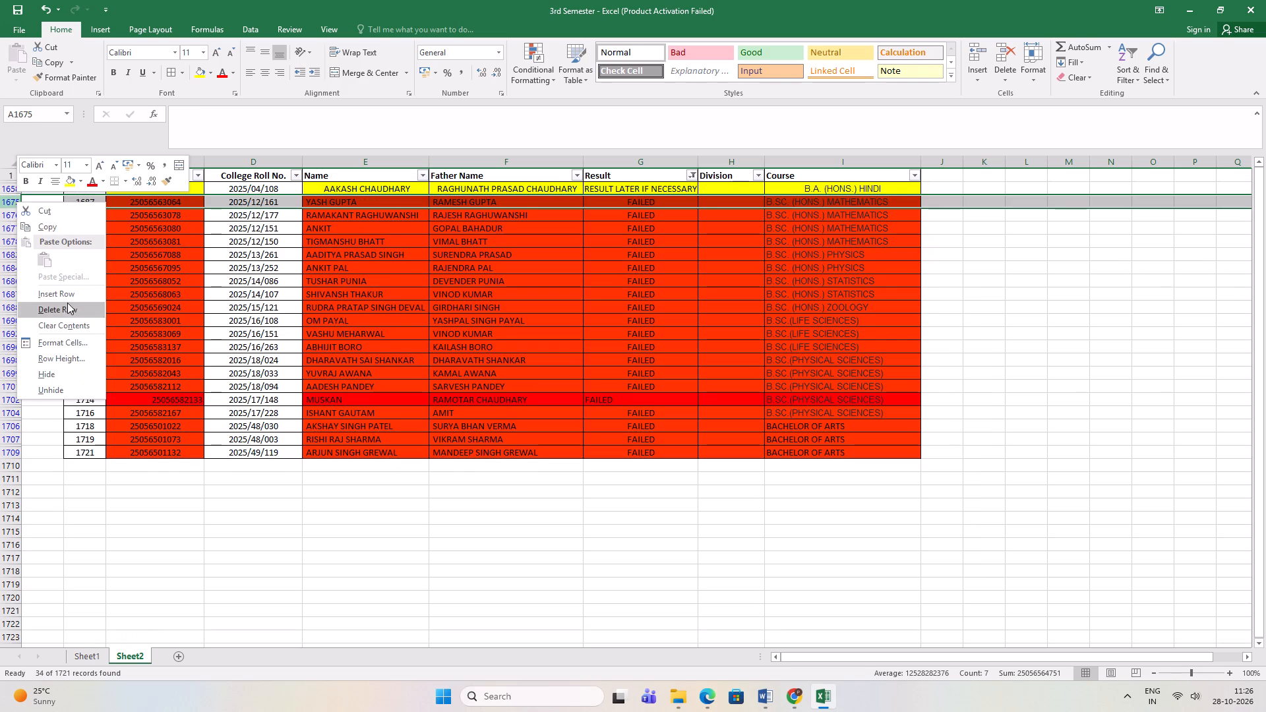
click(67, 307)
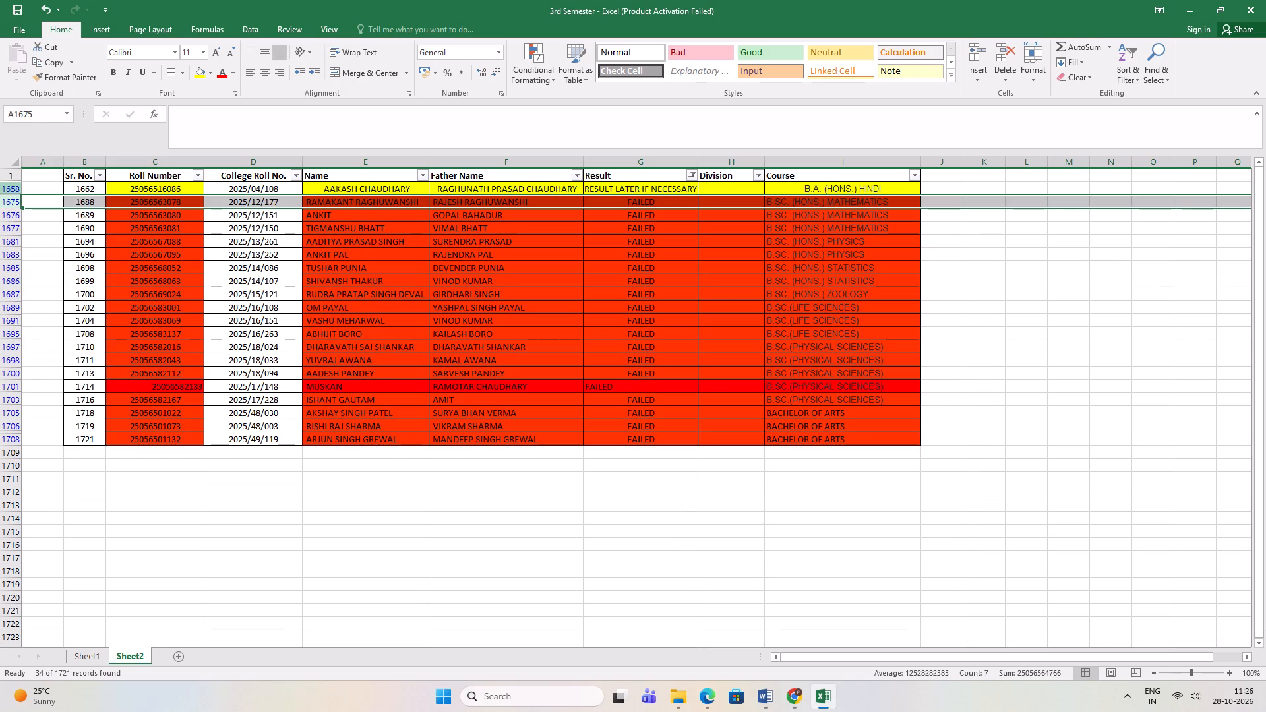
Delete the remaining three FAILED B.SC (HONS.) Mathematics rows, serial numbers 1688, 1689 and 1690, one at a time.
click(12, 201)
right_click(12, 201)
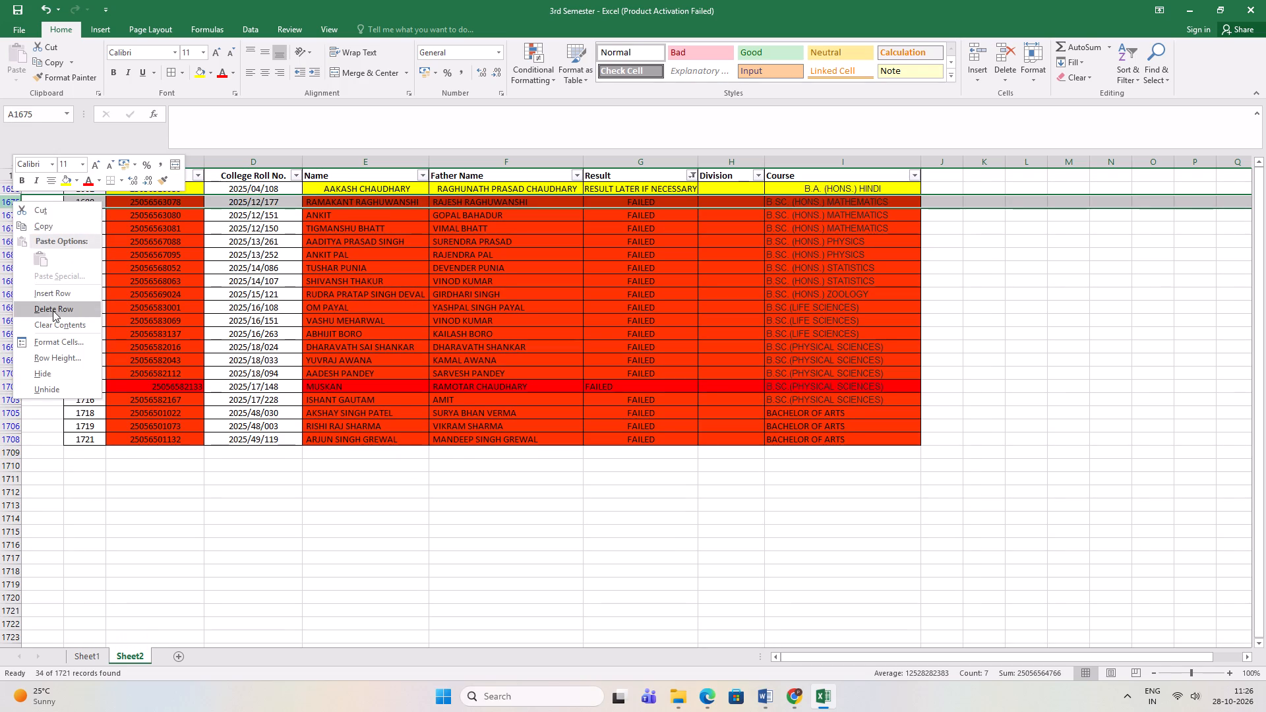
click(51, 307)
right_click(16, 204)
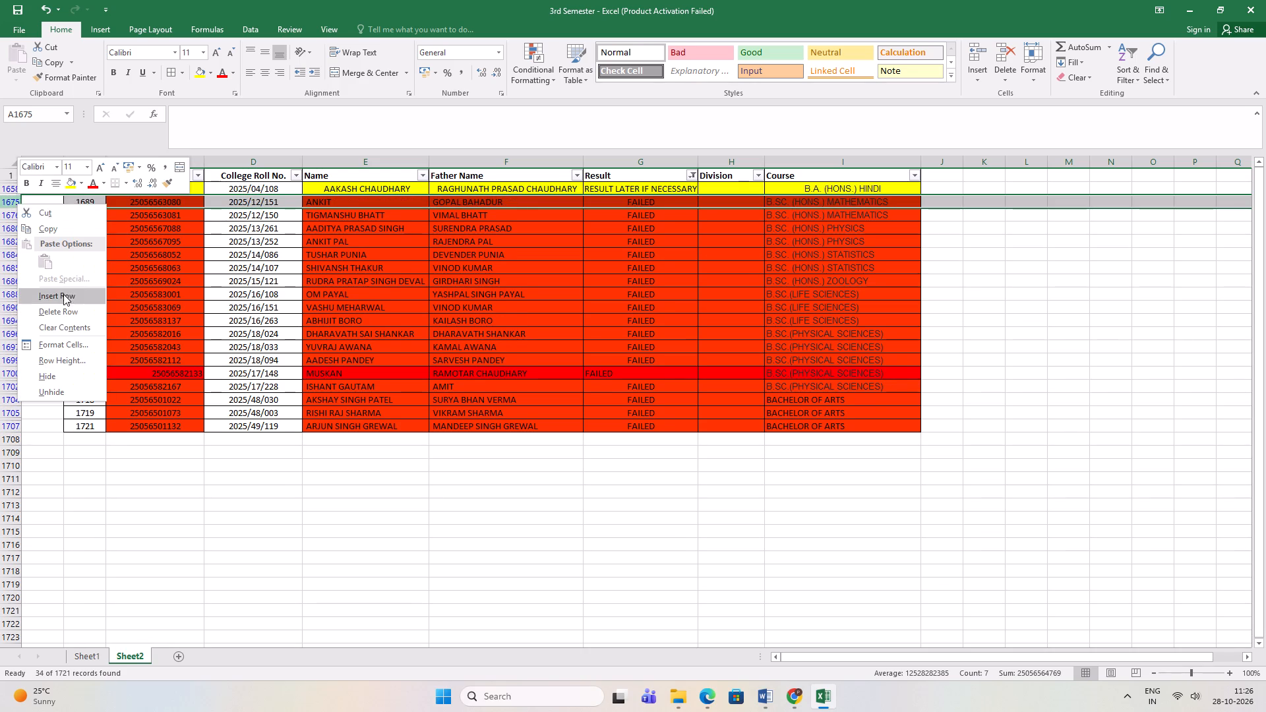
click(62, 309)
click(7, 202)
right_click(7, 202)
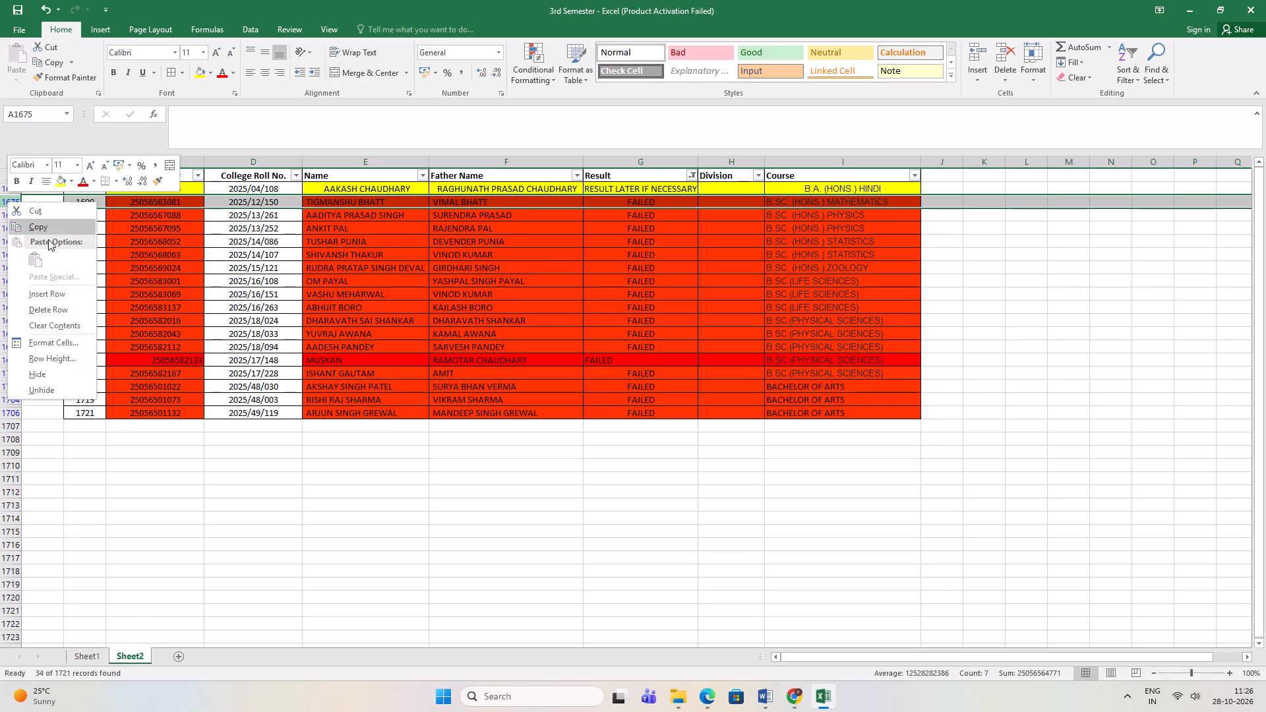
click(65, 304)
Delete the two FAILED B.SC (HONS.) Physics rows, serial numbers 1694 and 1696.
click(15, 204)
right_click(15, 204)
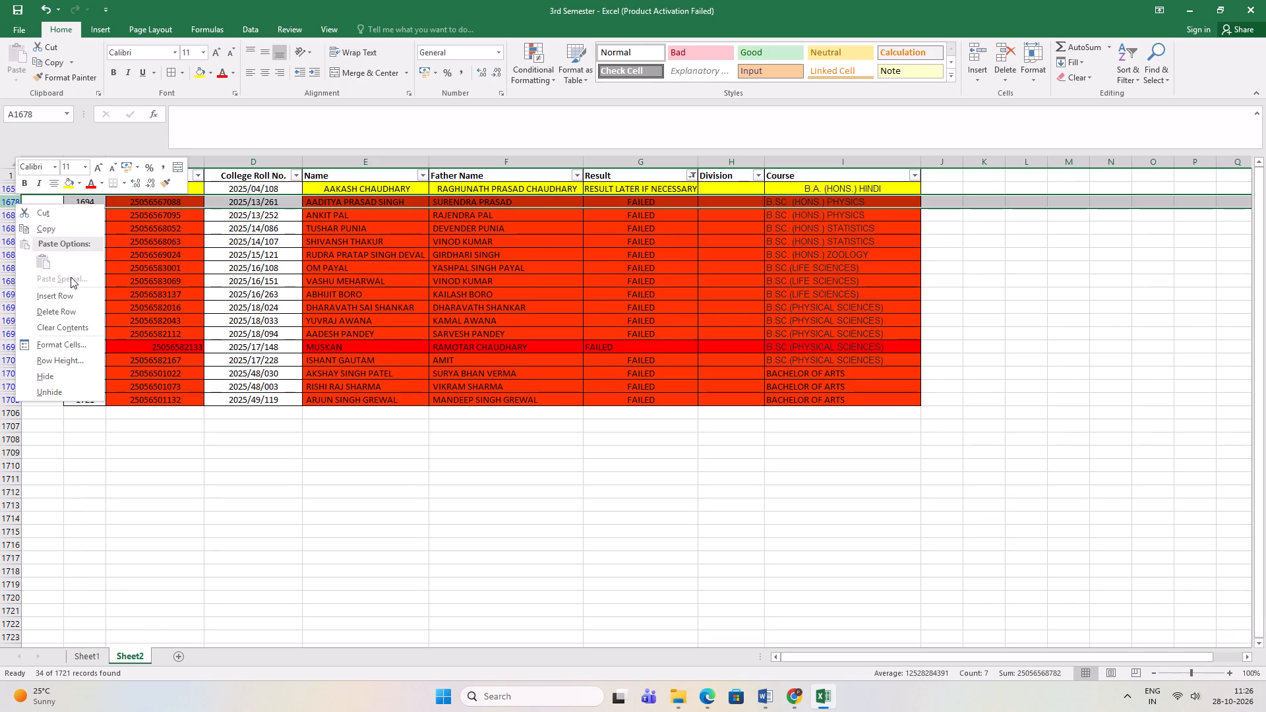
click(69, 307)
click(16, 200)
right_click(16, 200)
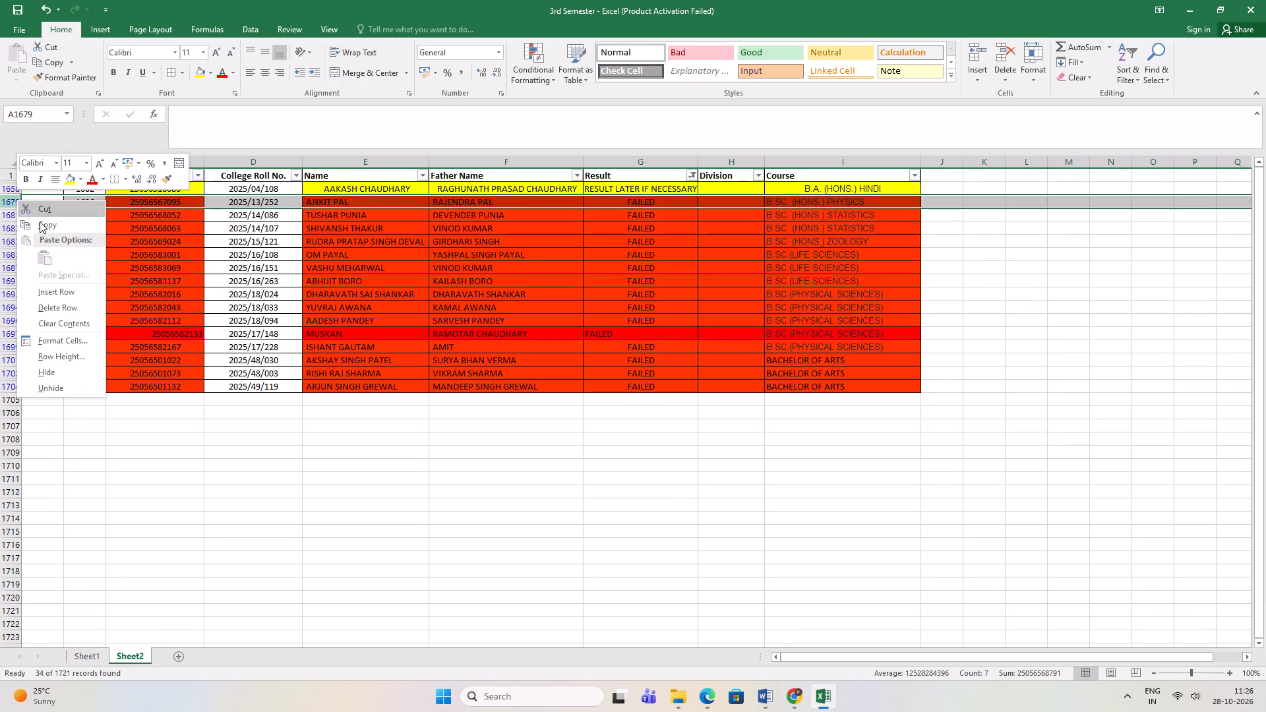
click(72, 311)
Delete the FAILED B.SC (HONS.) Statistics and Zoology rows, serial numbers 1698, 1699 and 1700, one at a time.
click(10, 202)
right_click(10, 202)
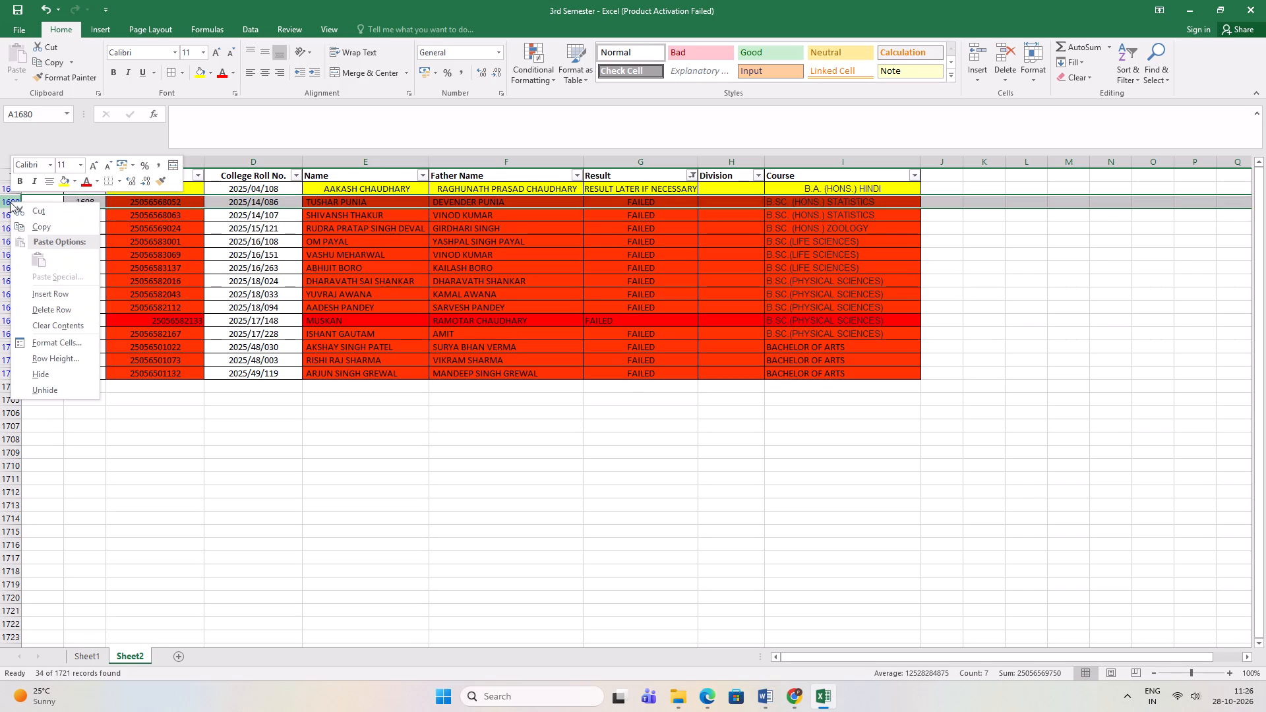
click(70, 305)
click(15, 202)
right_click(15, 202)
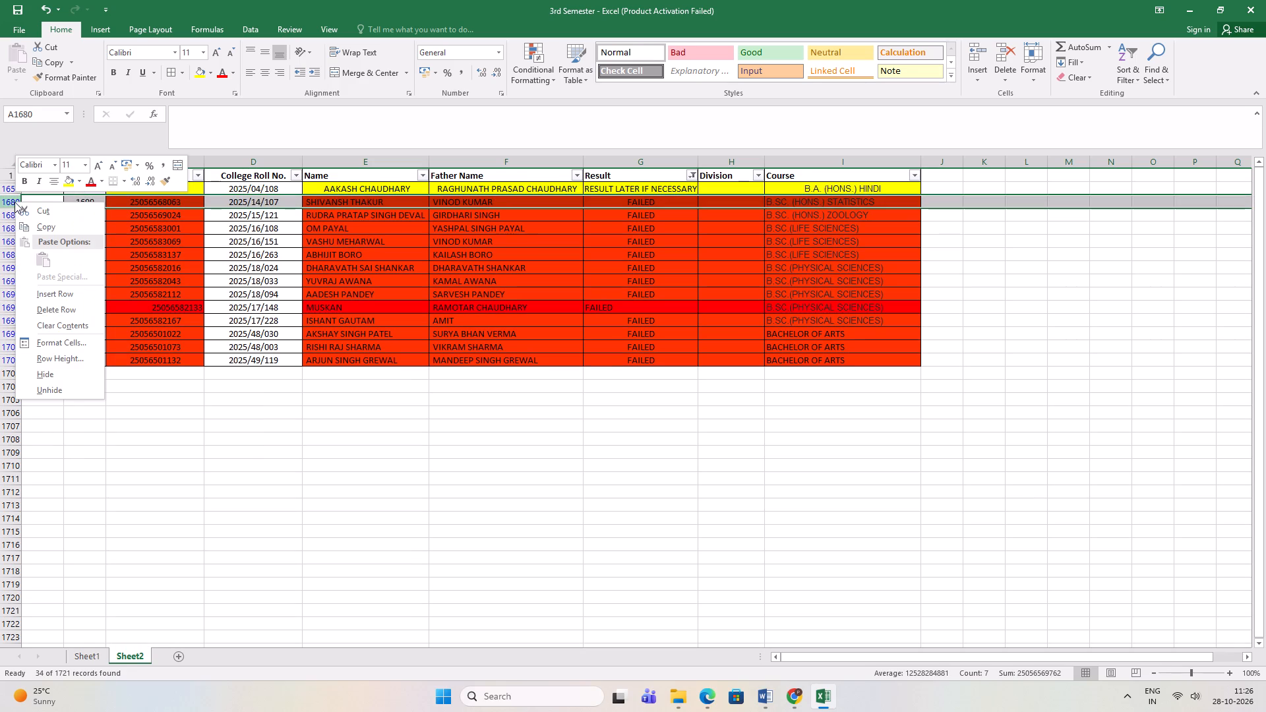
click(75, 303)
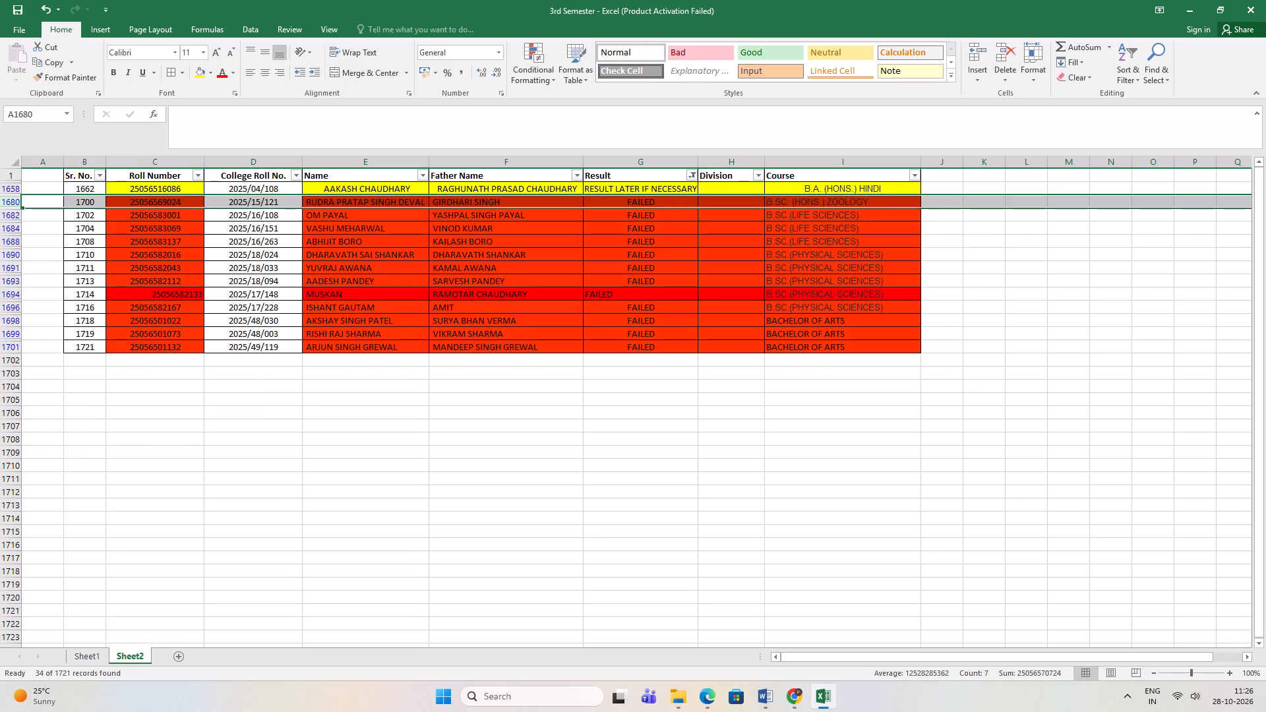
right_click(16, 201)
click(75, 305)
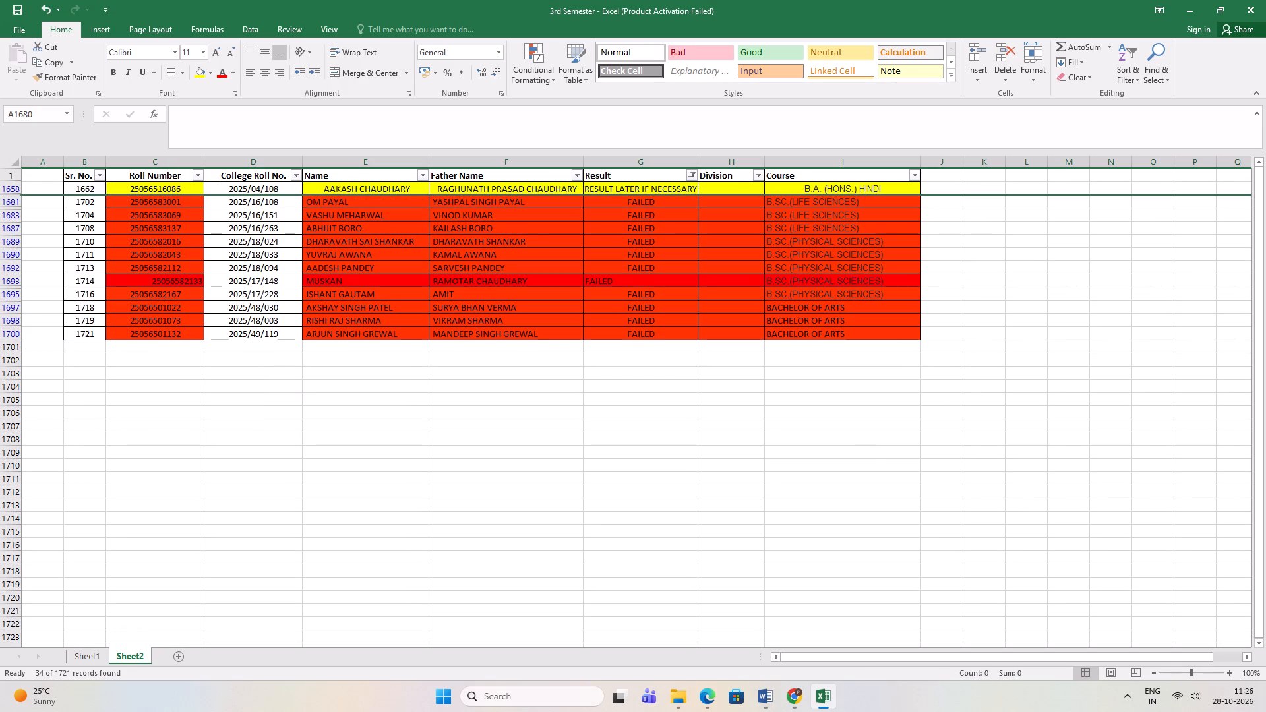
Delete the three FAILED B.SC (Life Sciences) rows, serial numbers 1702, 1704 and 1708, one at a time.
right_click(17, 202)
click(77, 307)
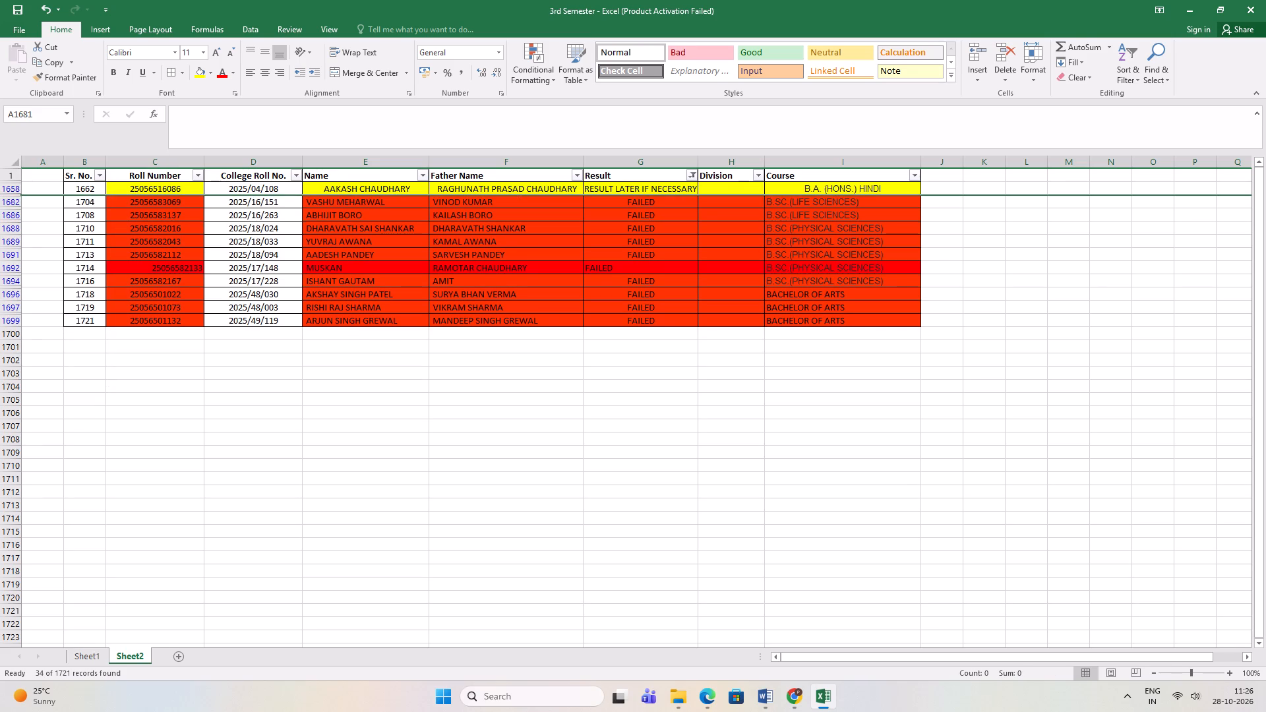
click(13, 204)
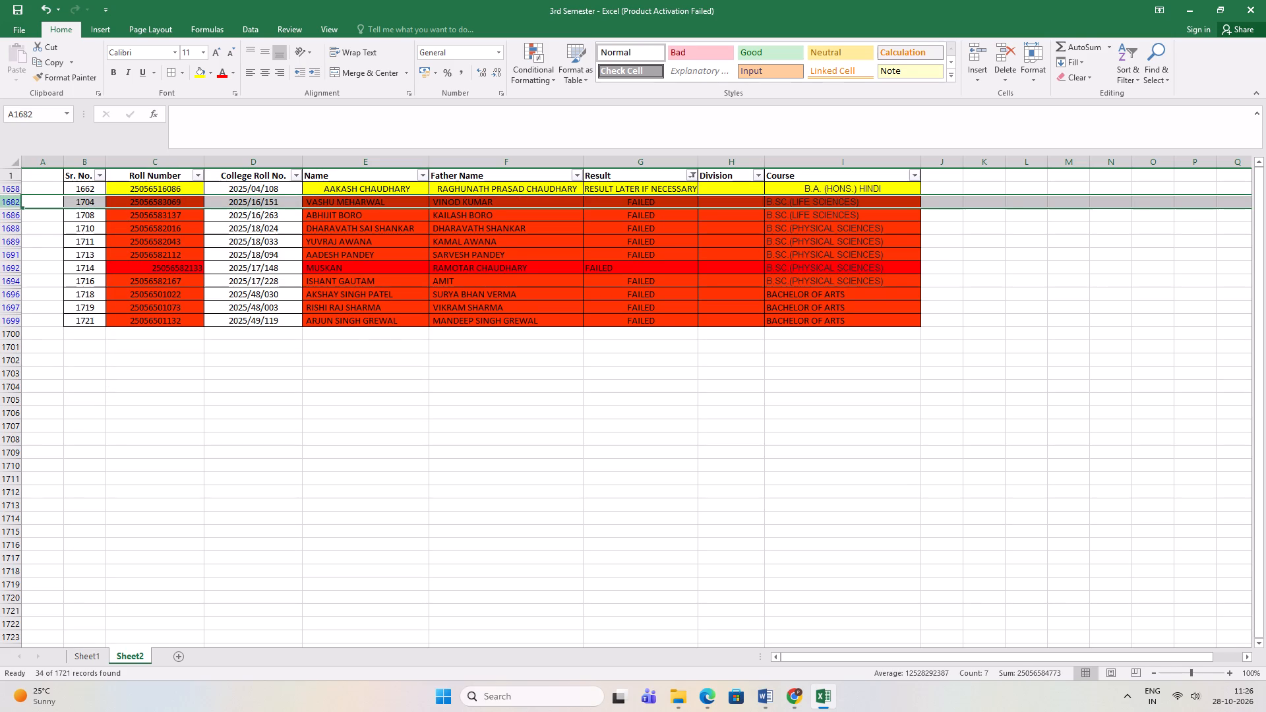
right_click(16, 203)
click(67, 309)
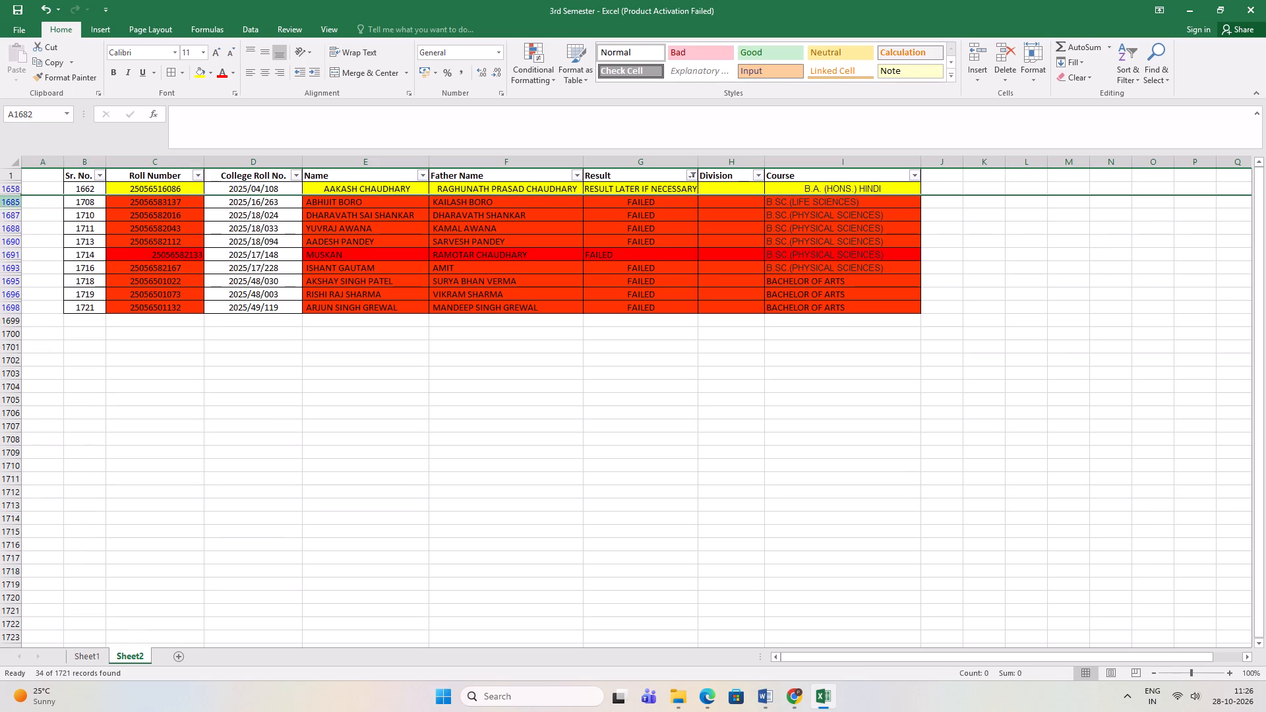
right_click(8, 202)
click(62, 305)
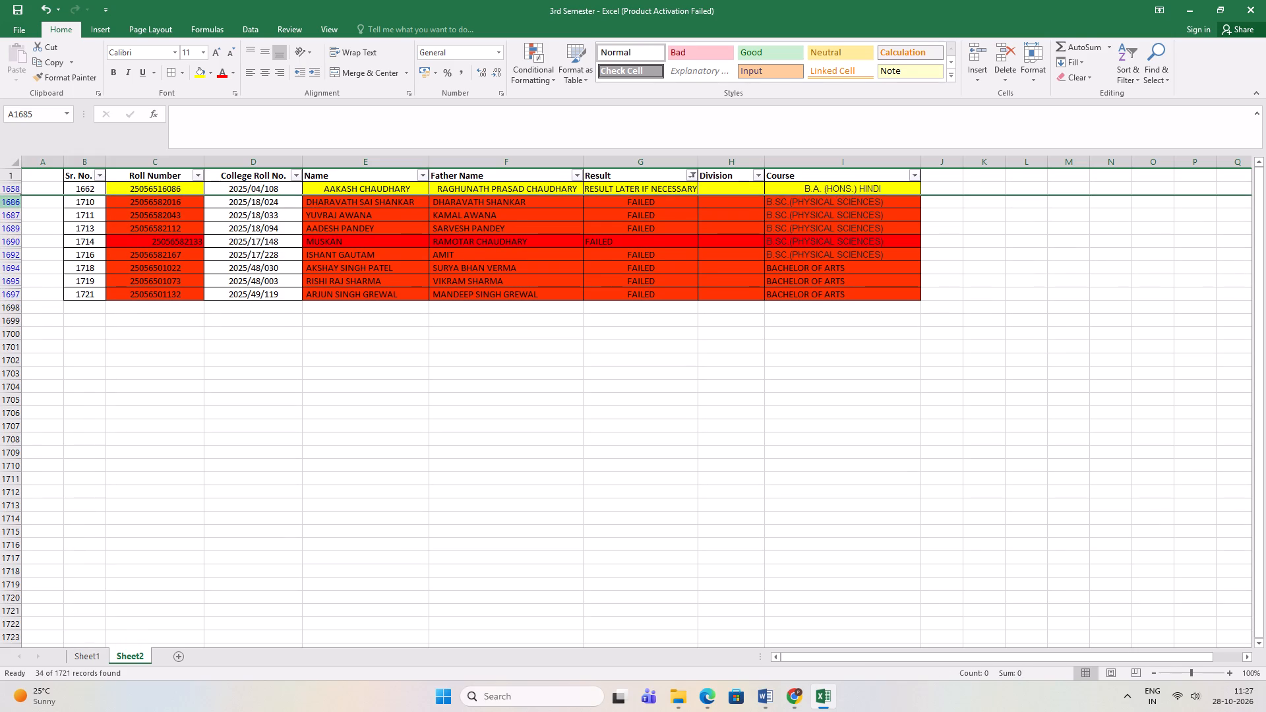
Delete the first three FAILED B.SC (Physical Sciences) rows, serial numbers 1710, 1711 and 1713, one at a time.
right_click(11, 203)
click(57, 304)
click(11, 204)
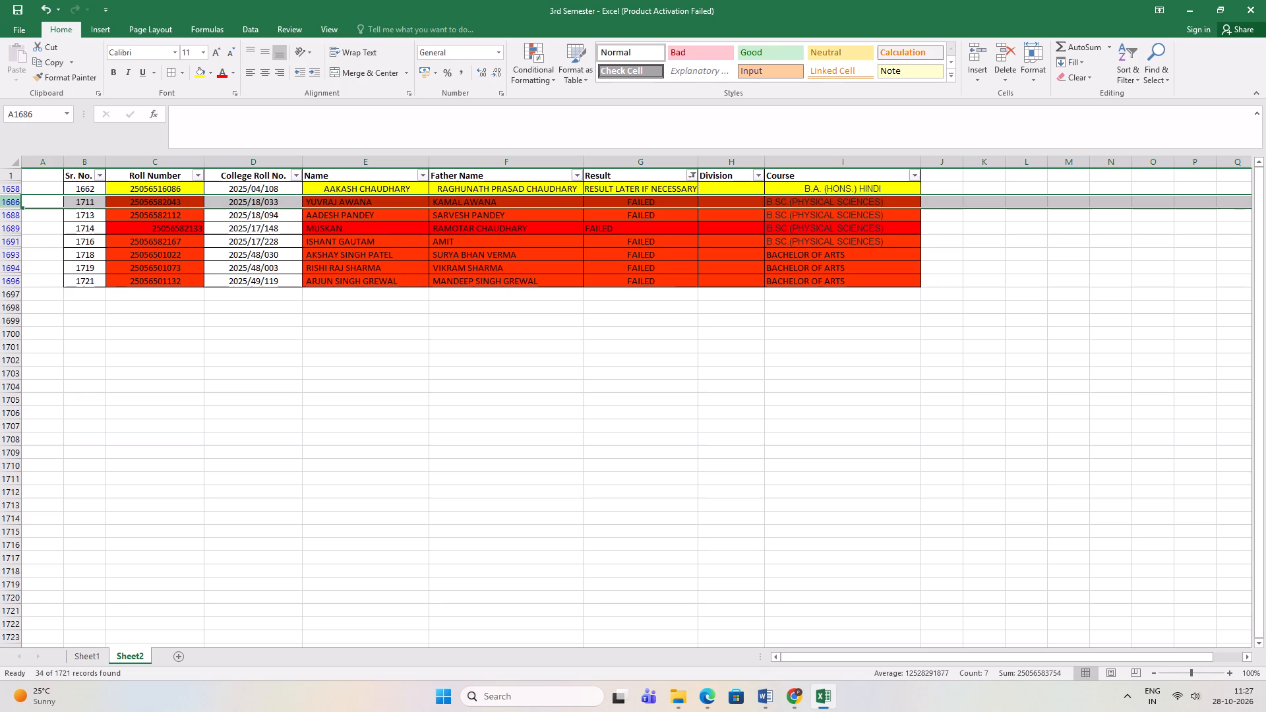
right_click(18, 202)
click(81, 304)
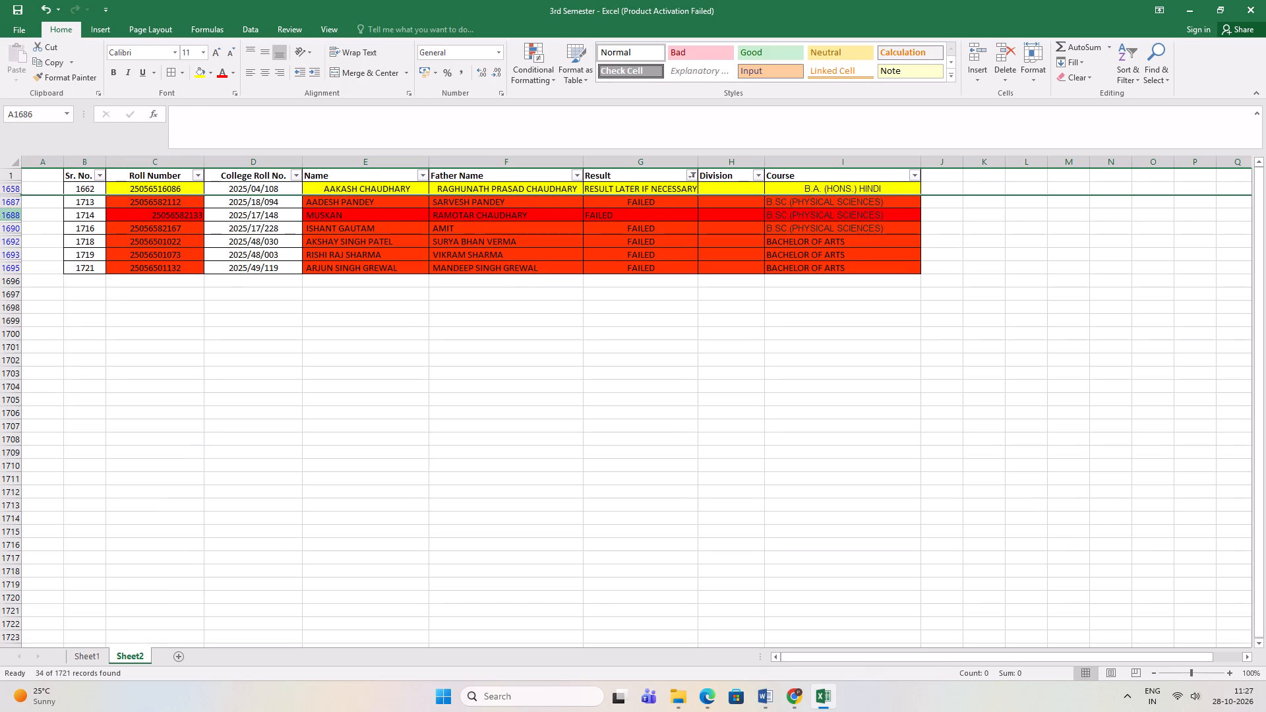
click(16, 202)
right_click(16, 202)
click(77, 307)
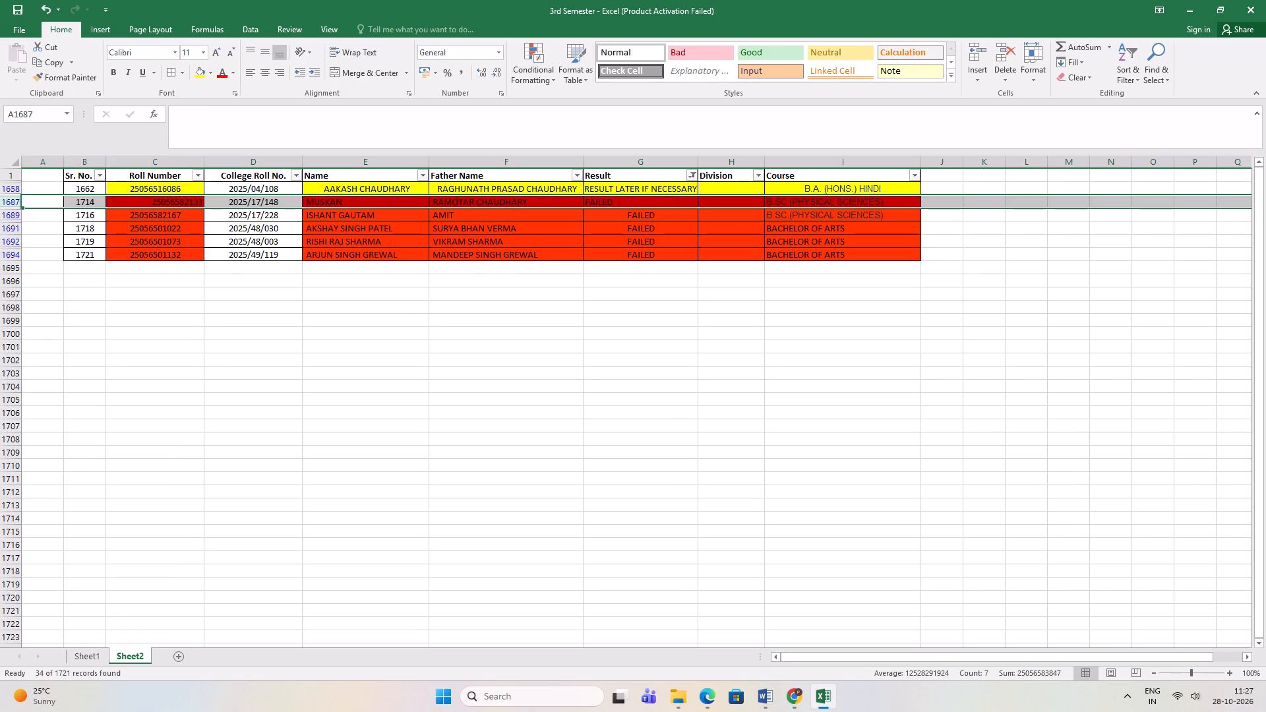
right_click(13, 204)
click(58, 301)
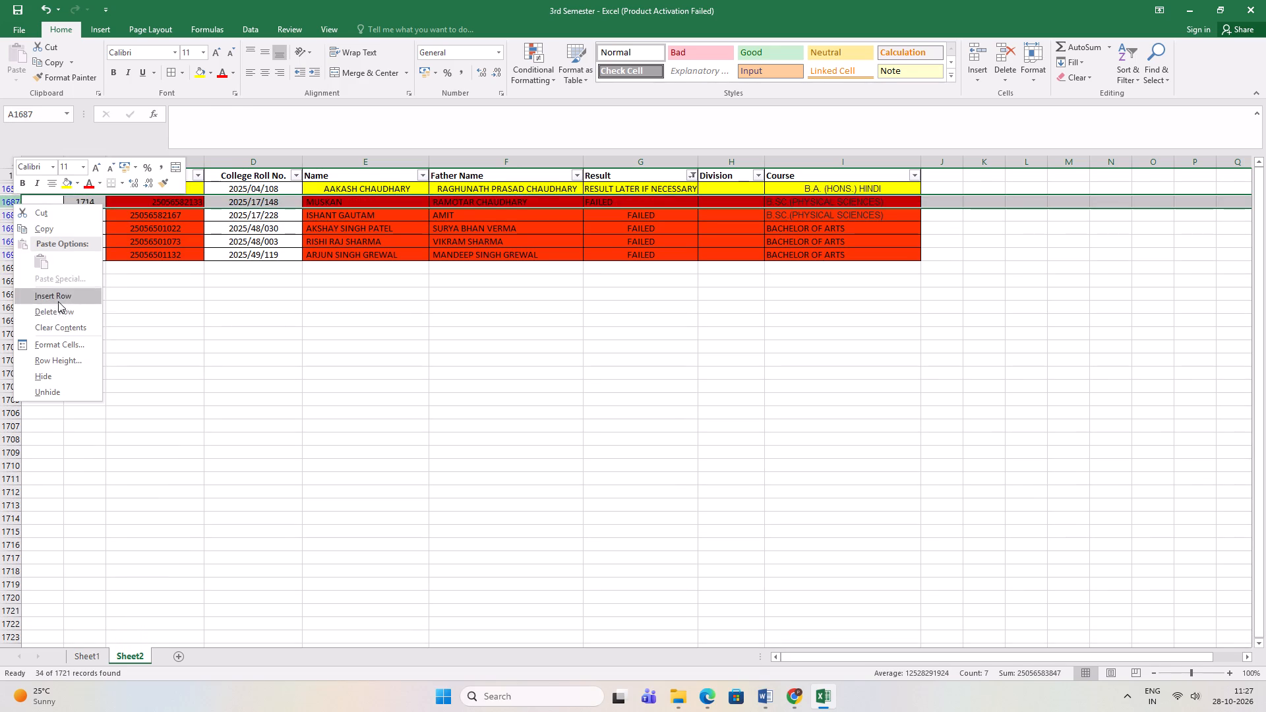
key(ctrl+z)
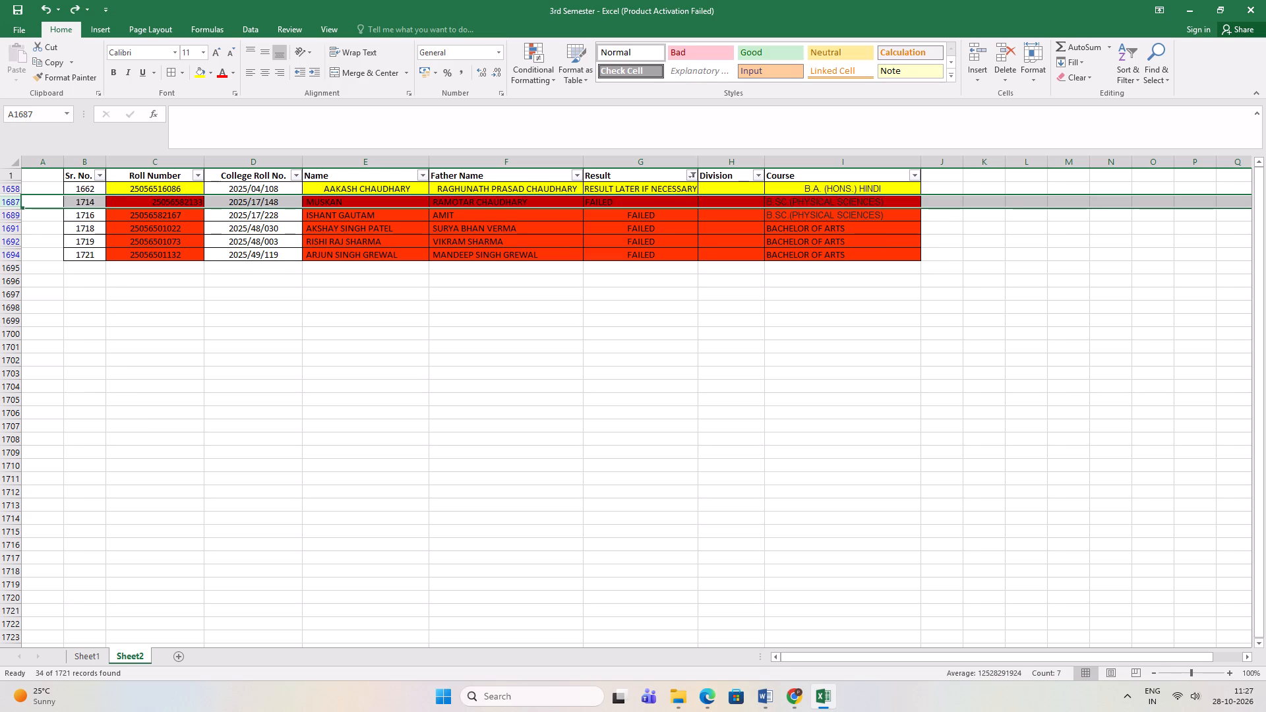
Delete the last two FAILED B.SC (Physical Sciences) rows, serial numbers 1714 and 1716.
right_click(16, 202)
click(77, 309)
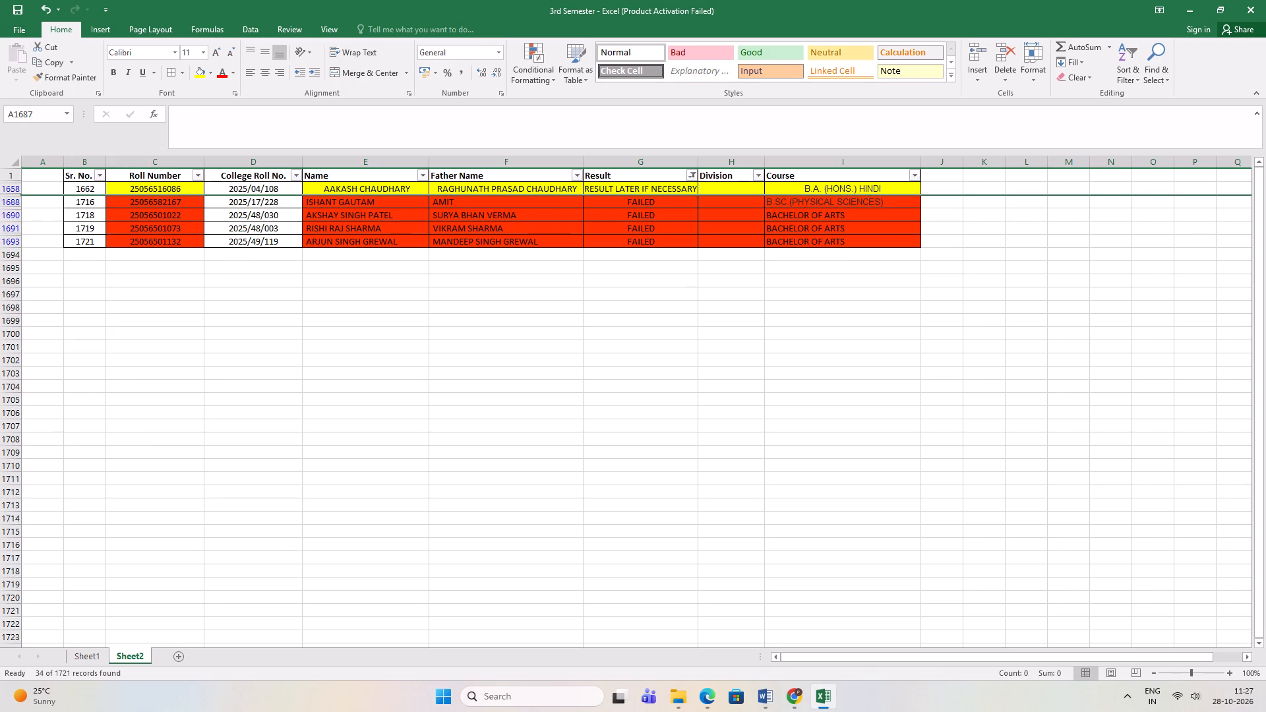
right_click(13, 203)
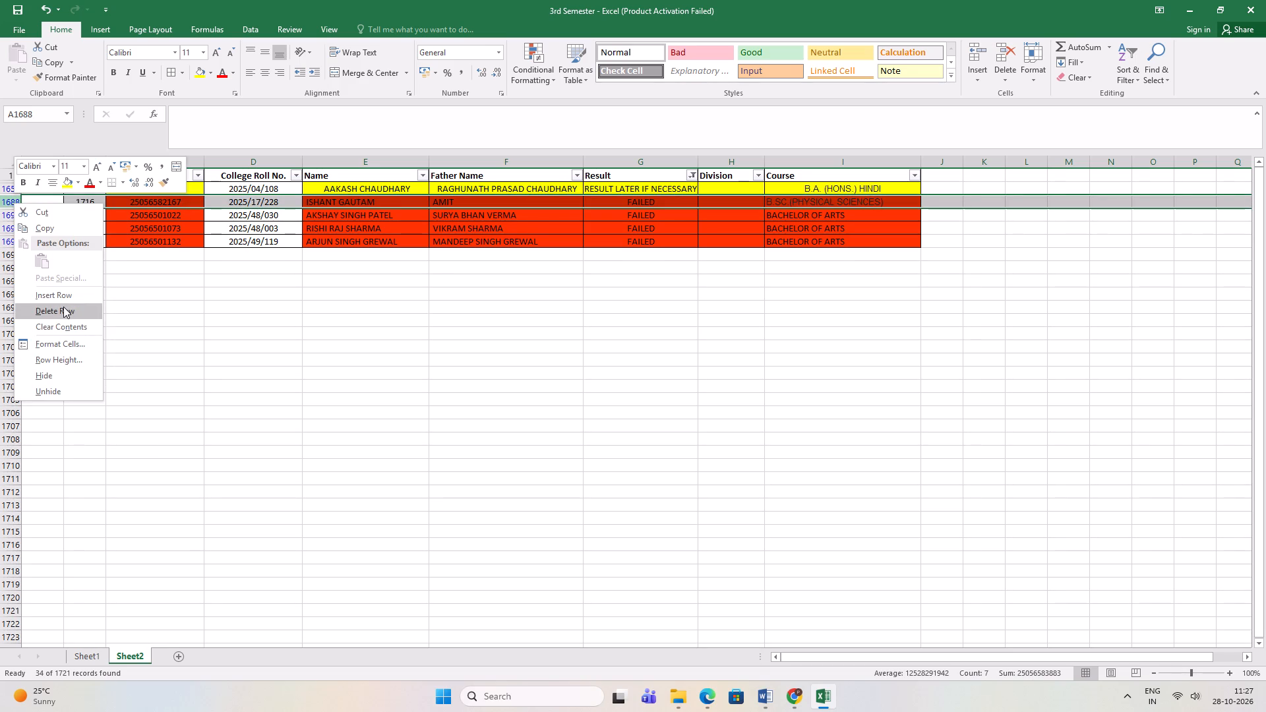
click(74, 309)
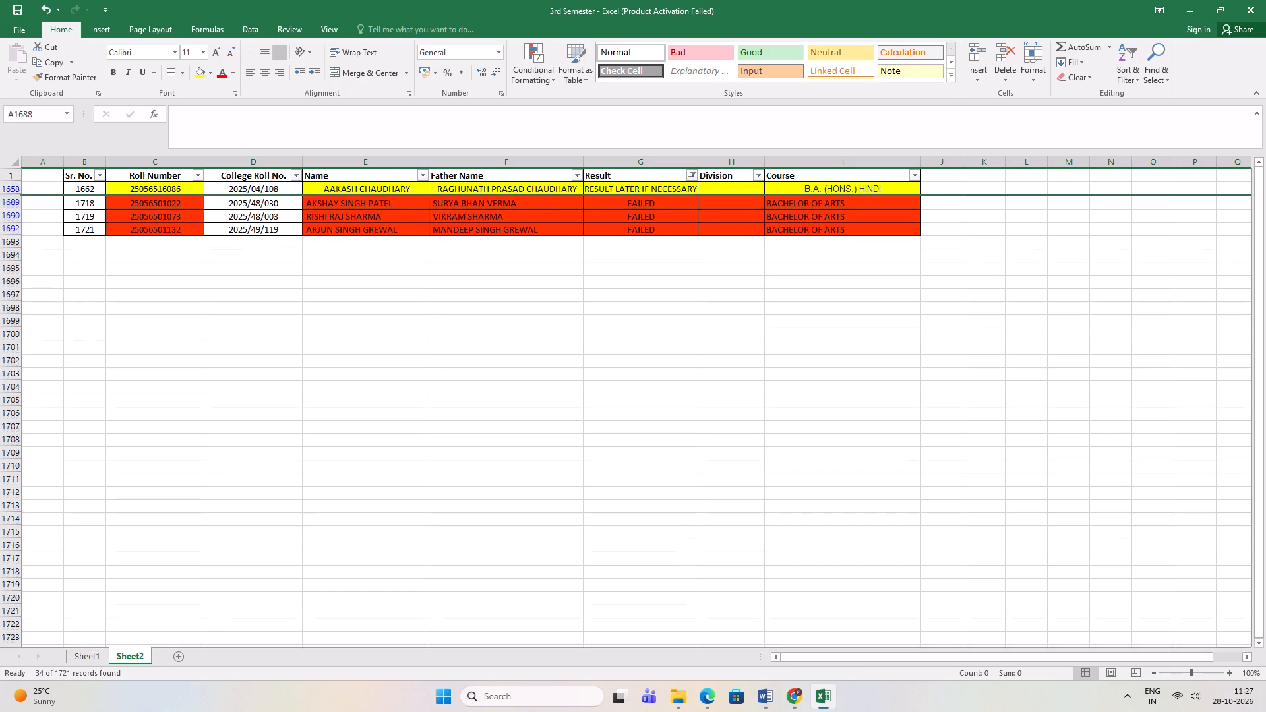
Delete the three FAILED BACHELOR OF ARTS rows, serial numbers 1718, 1719 and 1721, one at a time.
right_click(12, 204)
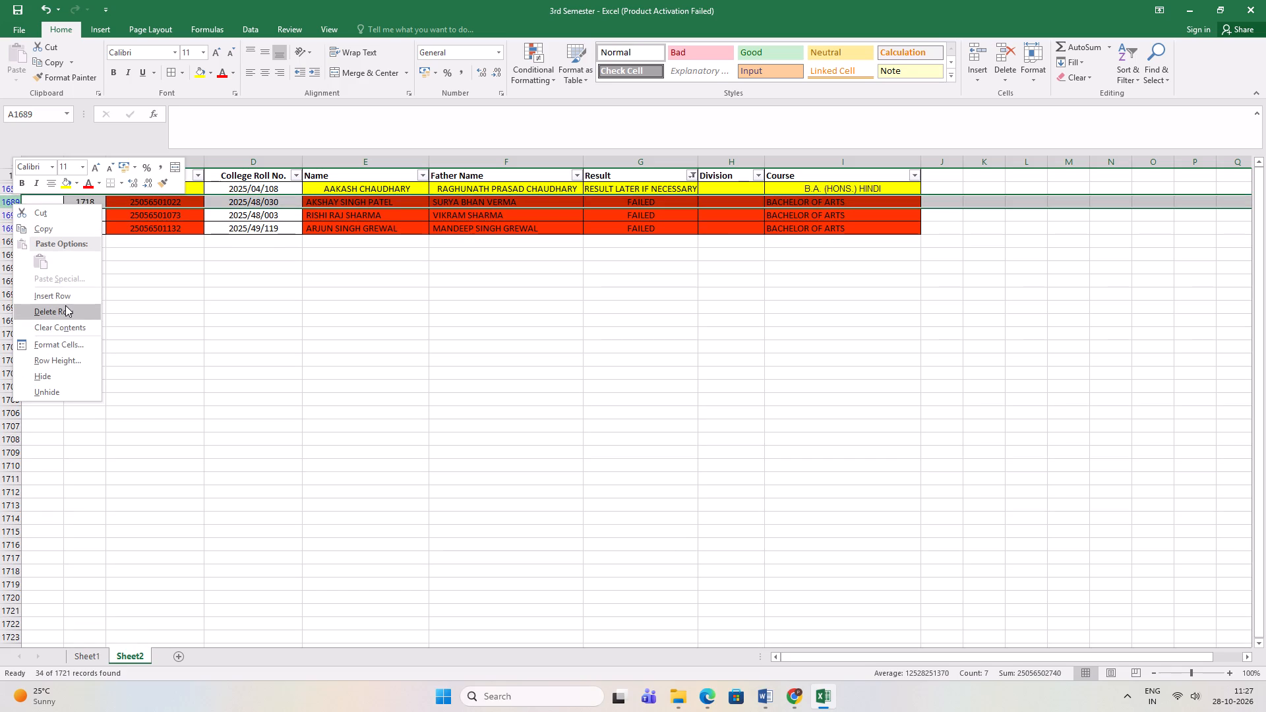
click(65, 305)
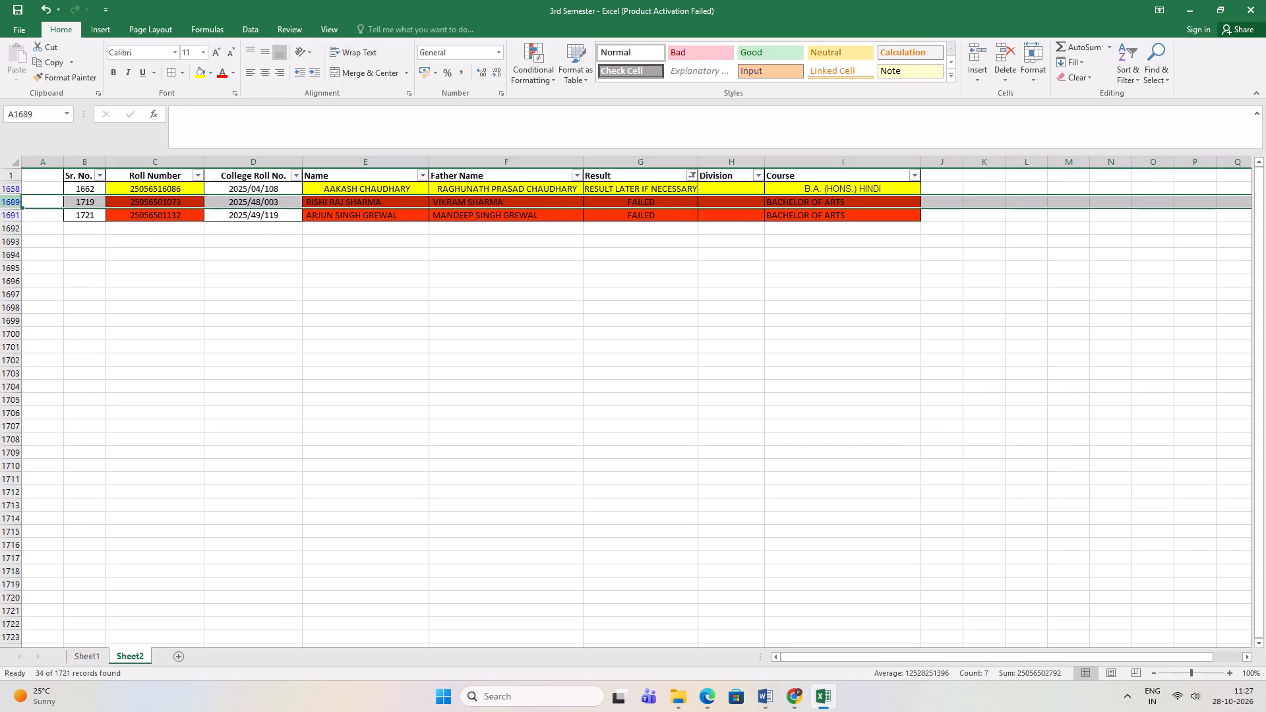
right_click(13, 202)
click(70, 307)
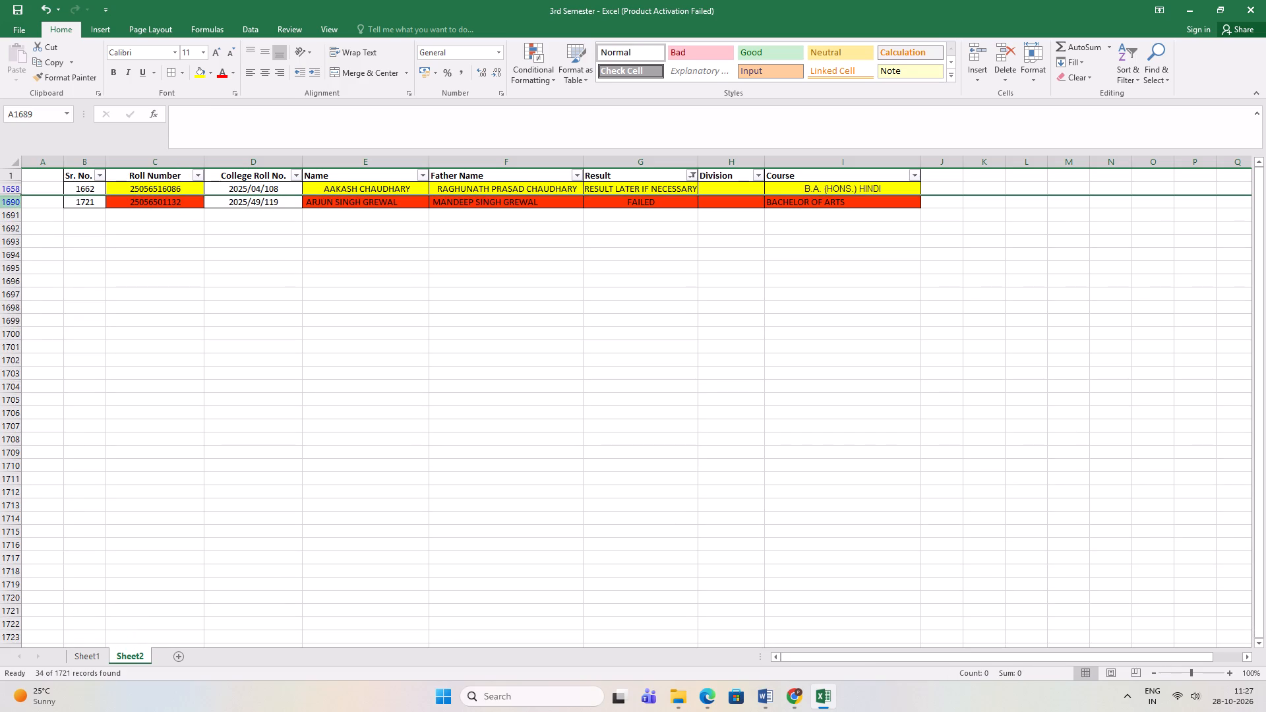
right_click(13, 203)
click(76, 305)
click(143, 192)
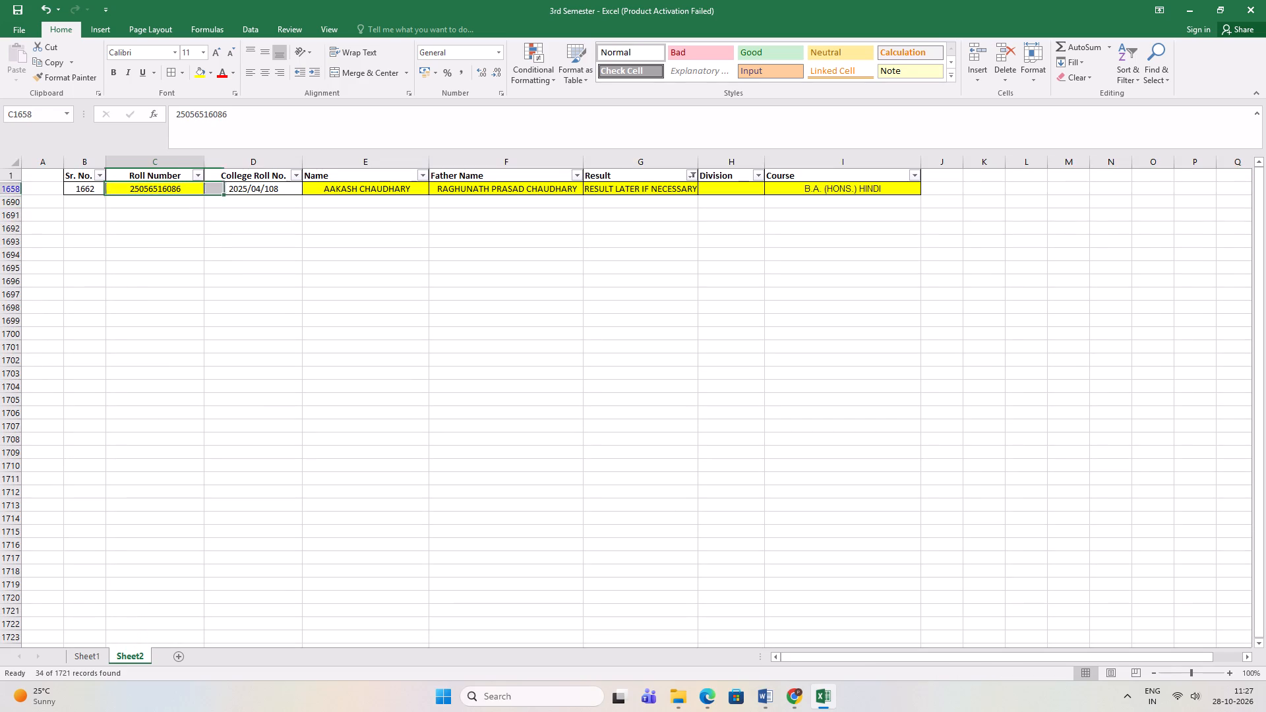
click(694, 217)
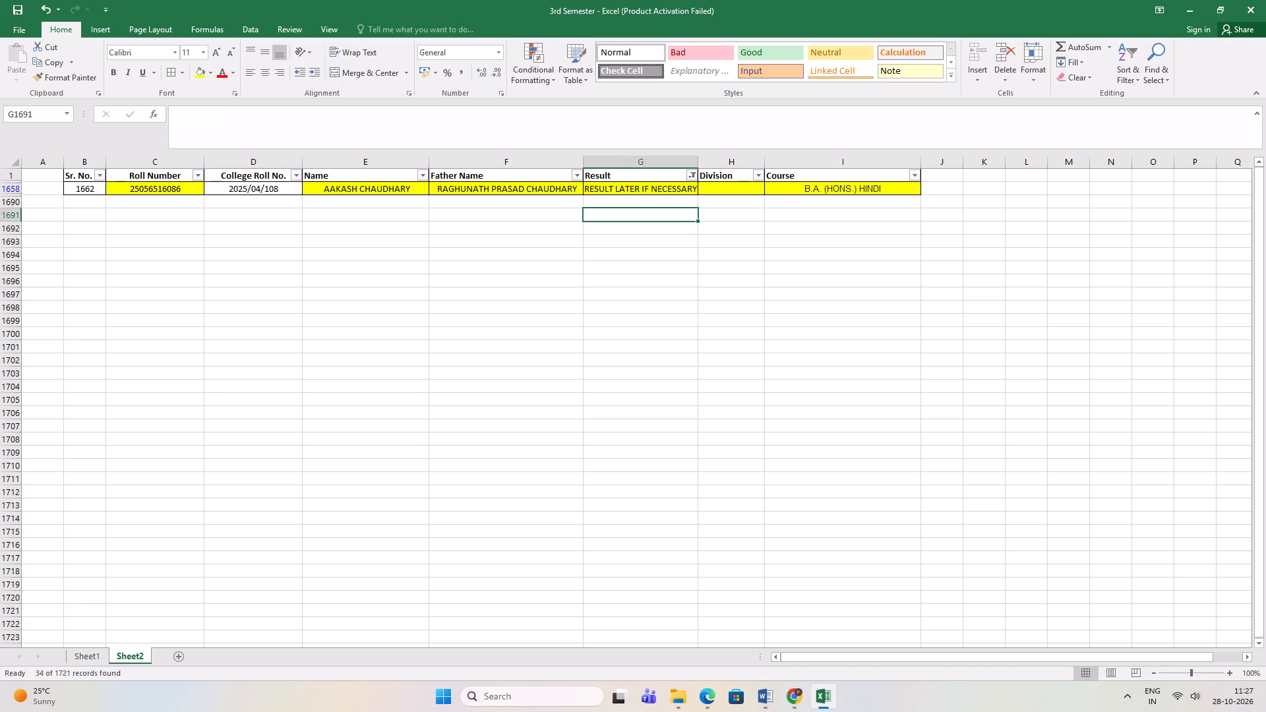
Show all student records again by selecting every value in the Result column's filter.
click(692, 172)
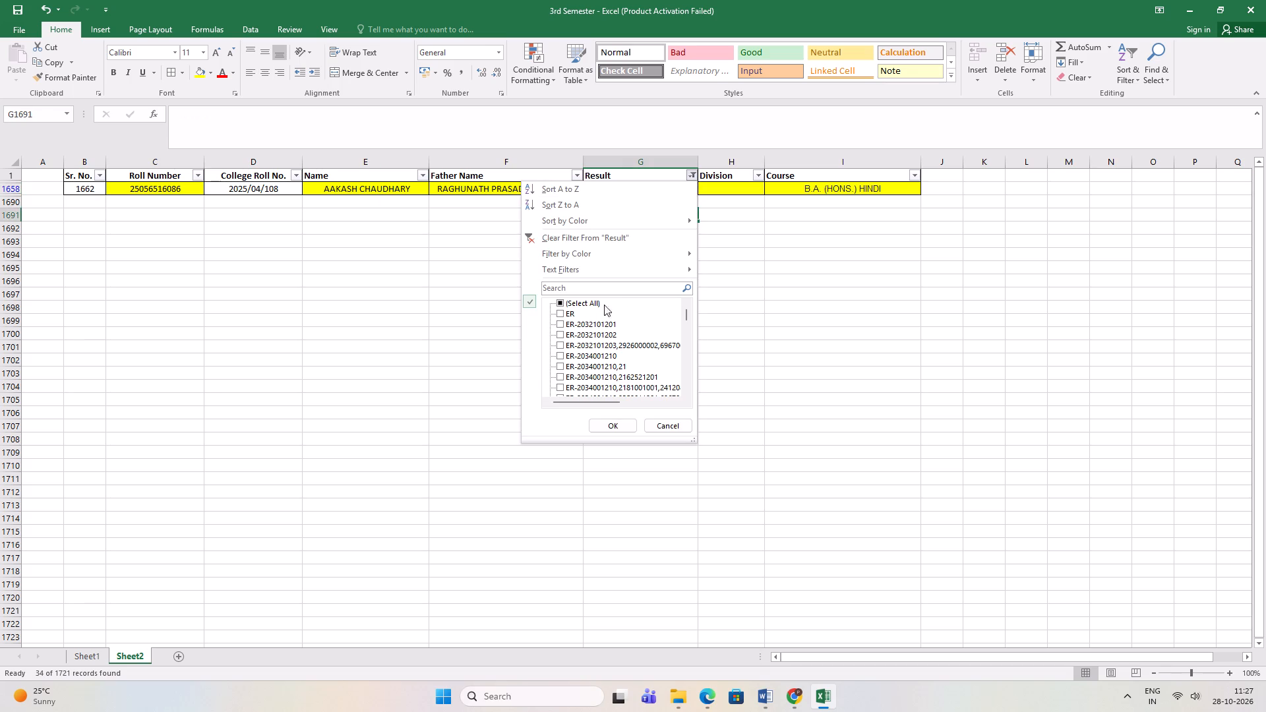
click(800, 351)
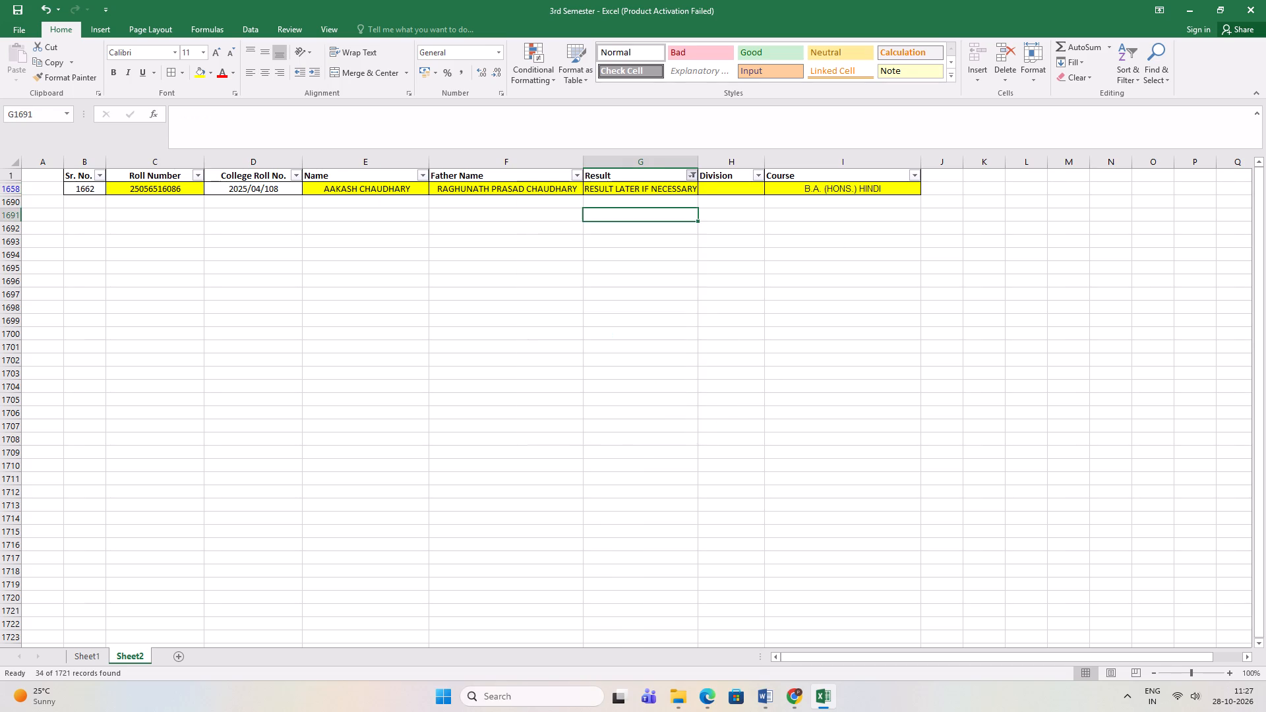
click(626, 189)
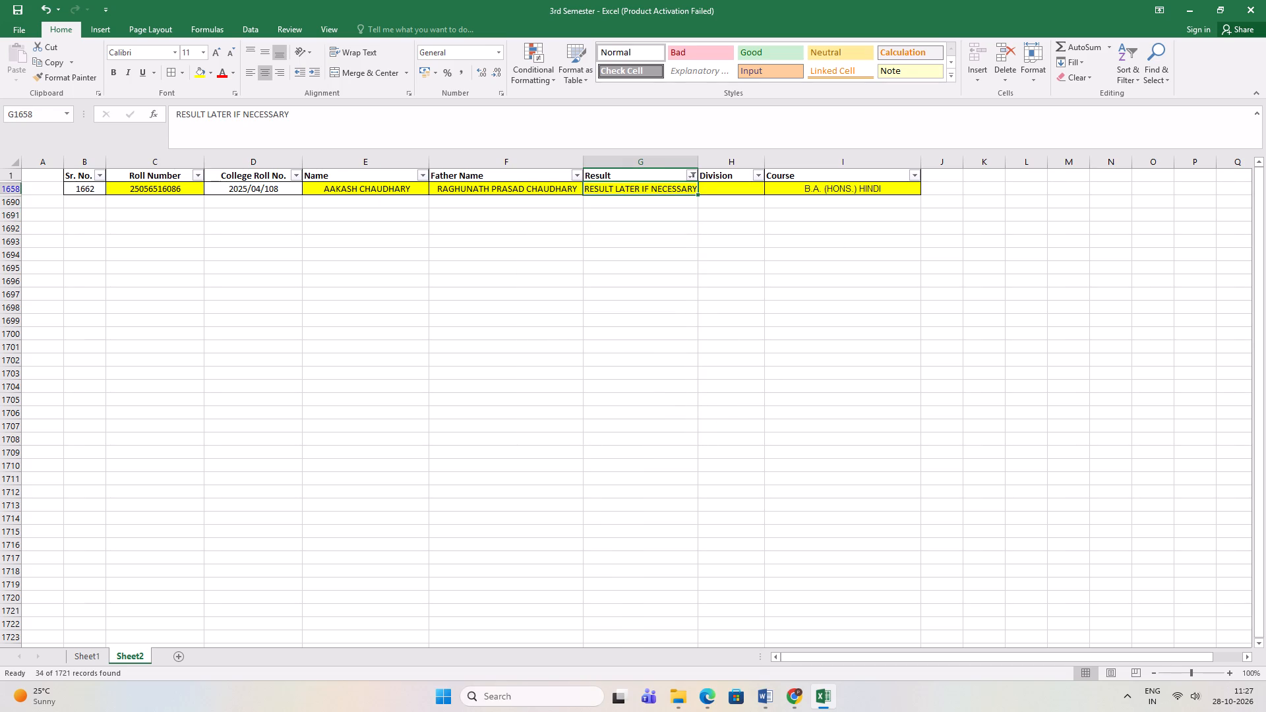
click(691, 177)
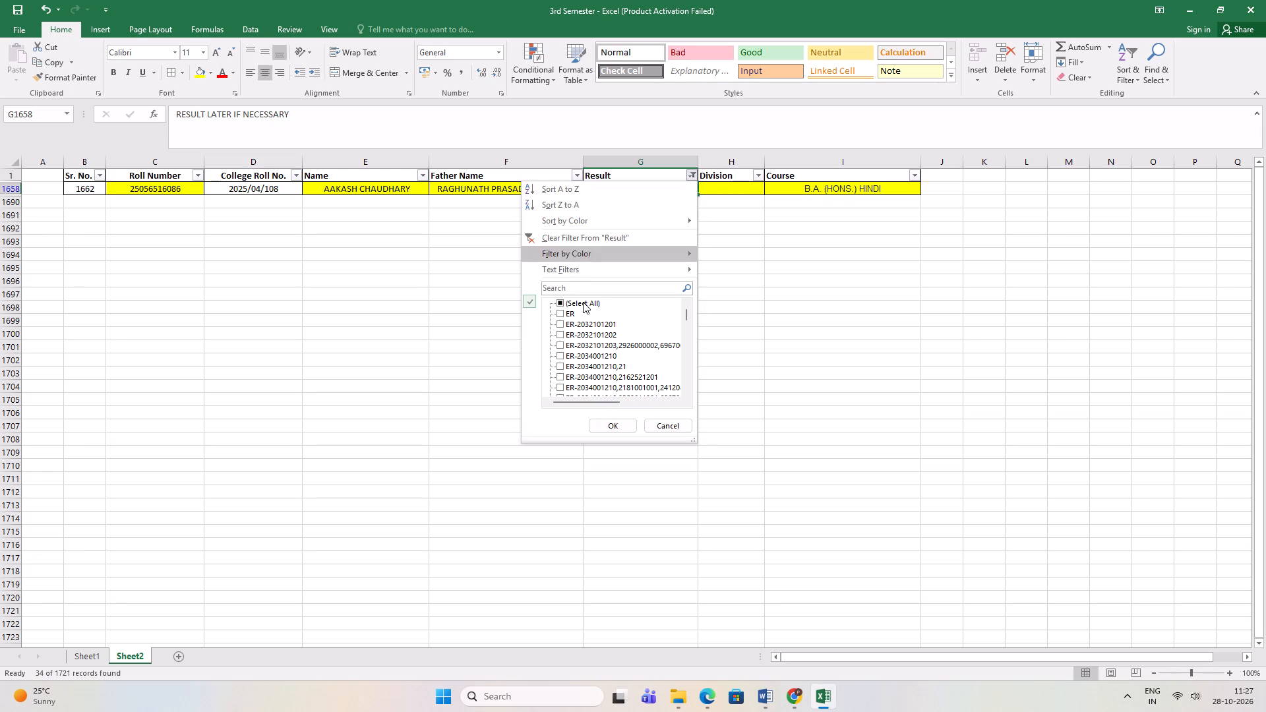
click(584, 299)
click(603, 424)
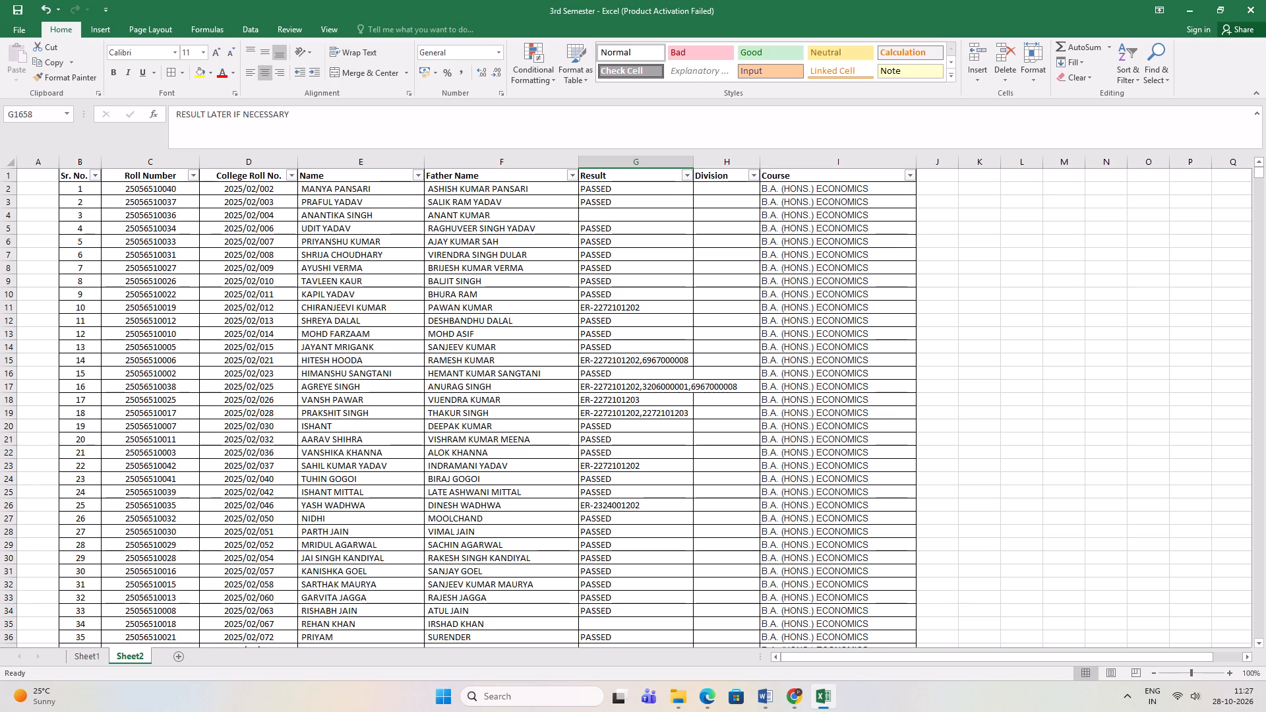
Filter the Result column to only RESULT LATER IF NECESSARY and check the cells of the filtered B.A. (HONS.) HINDI row.
click(617, 279)
click(687, 177)
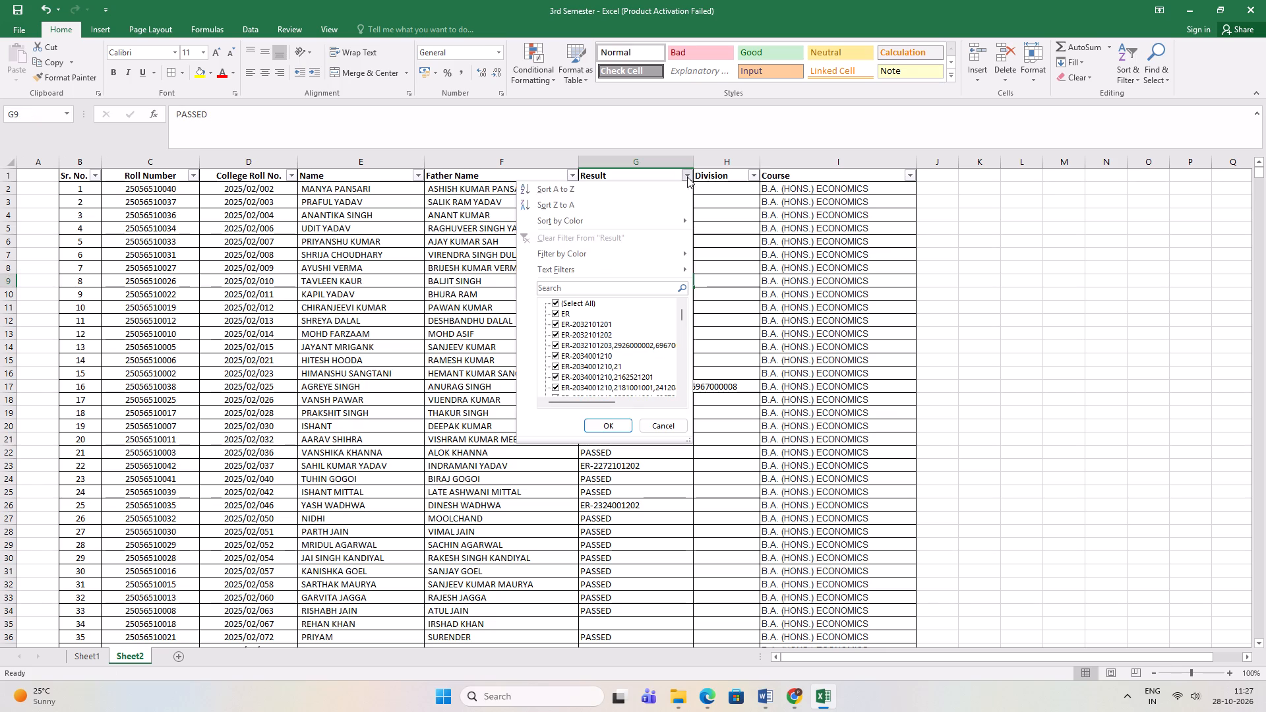
click(593, 305)
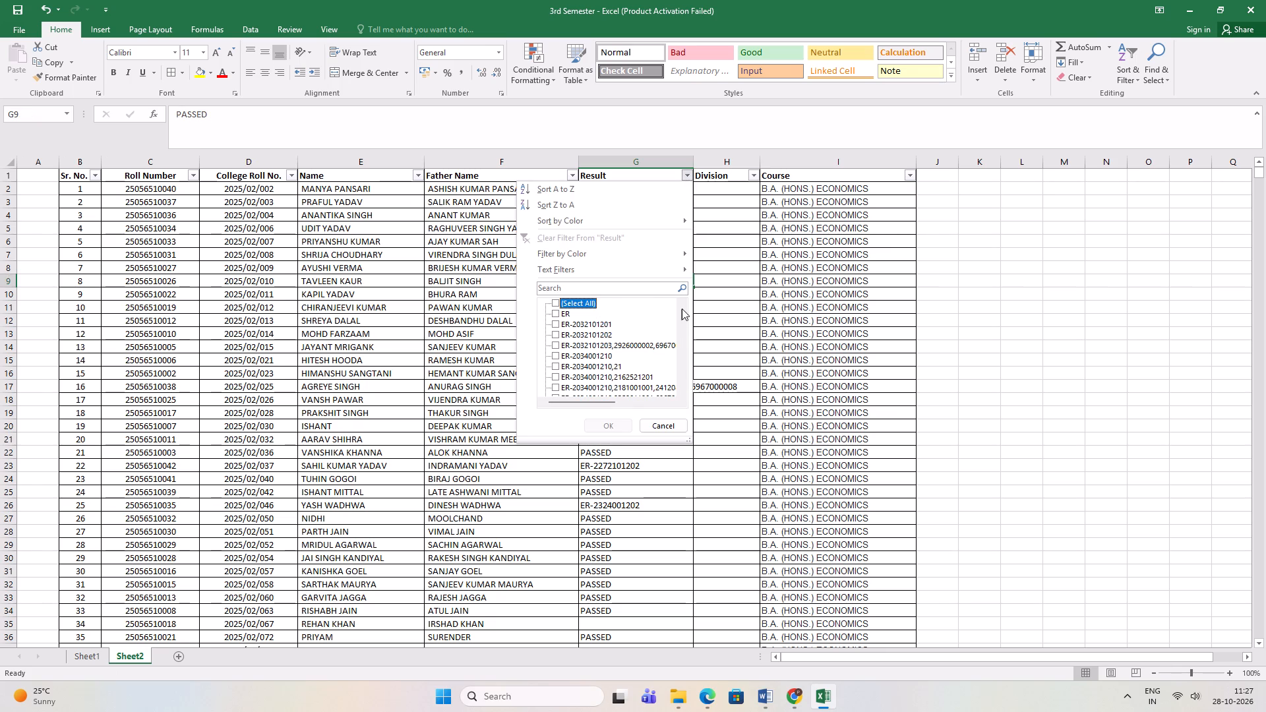
drag(682, 309, 664, 384)
drag(680, 315, 673, 409)
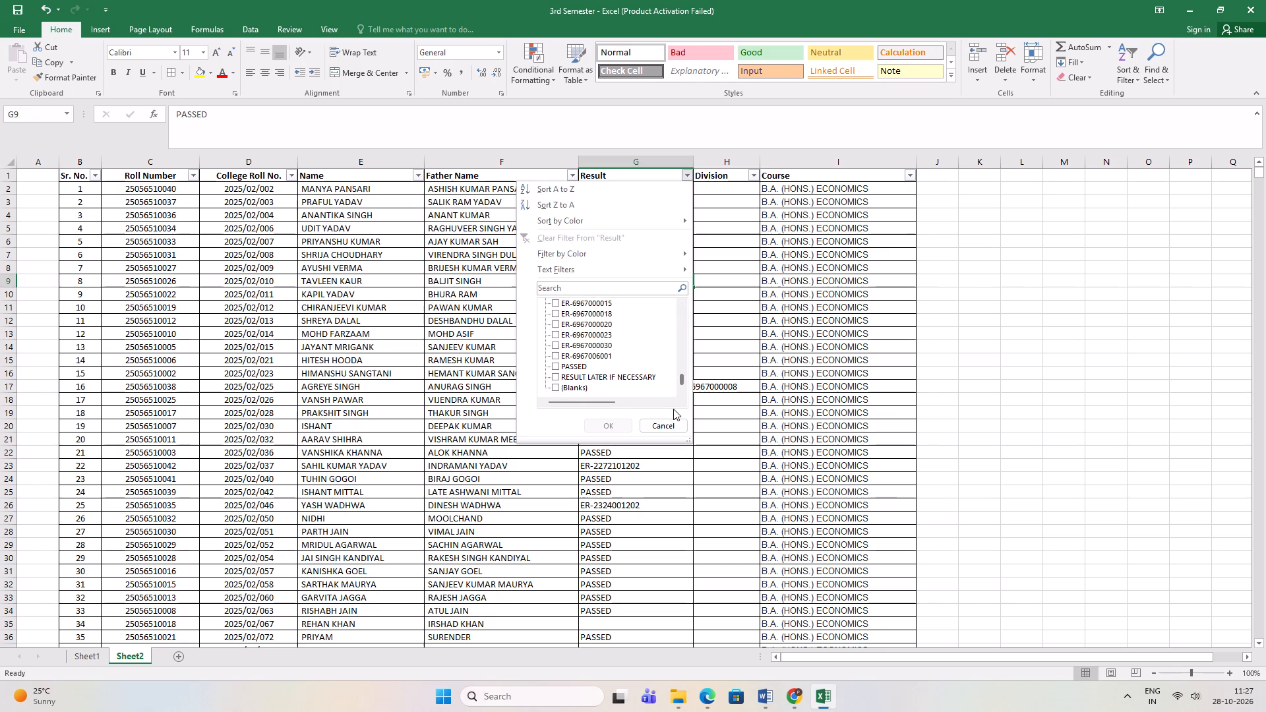
drag(673, 409, 671, 407)
click(629, 380)
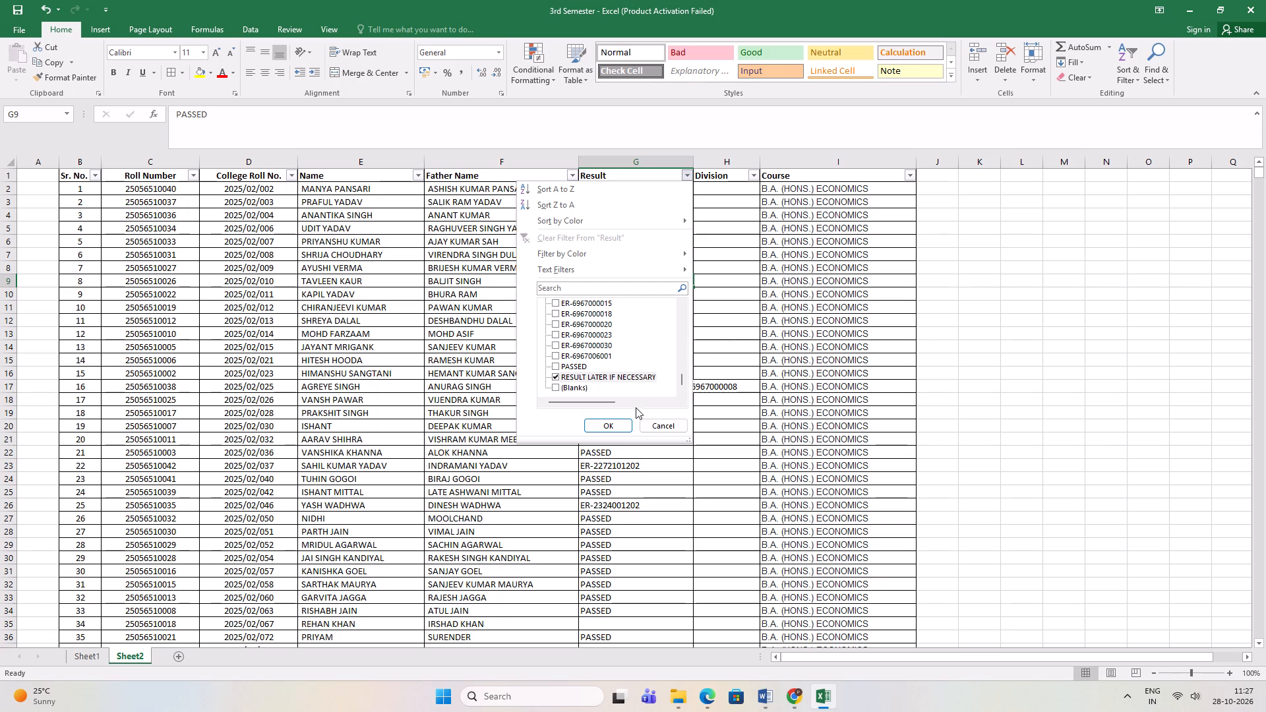
click(623, 422)
click(684, 199)
click(680, 188)
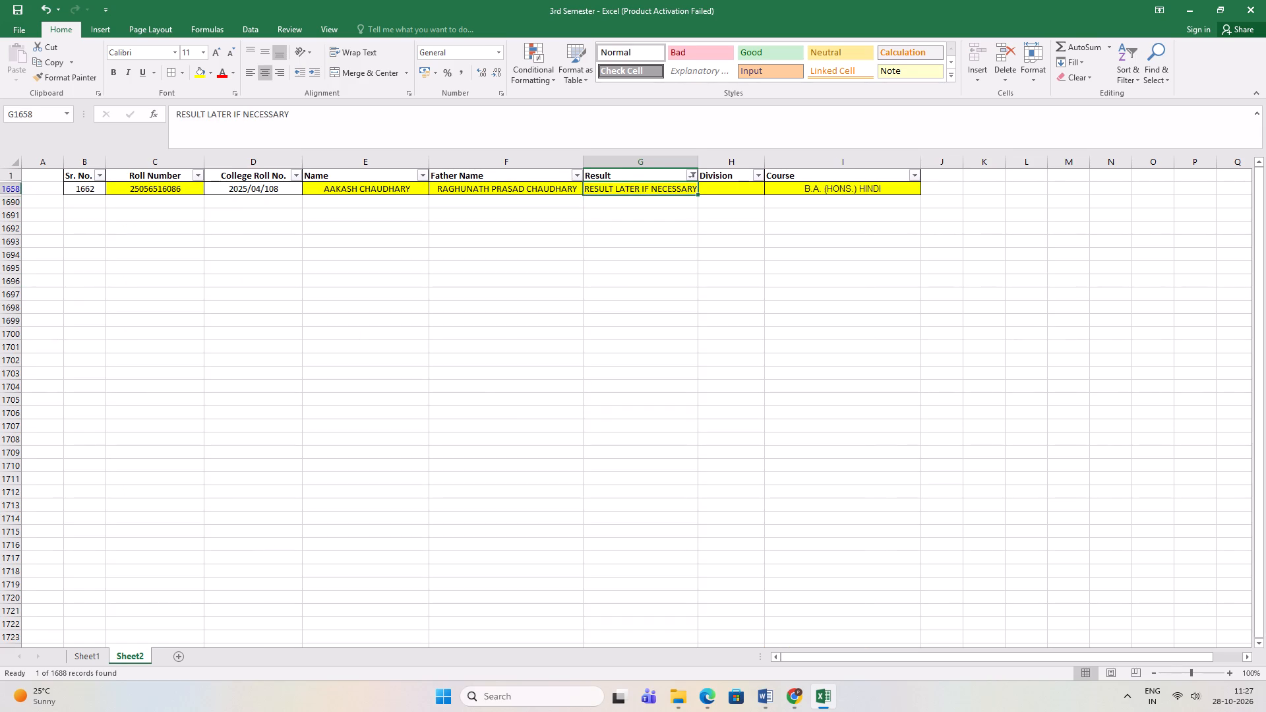
click(788, 188)
click(360, 190)
click(288, 185)
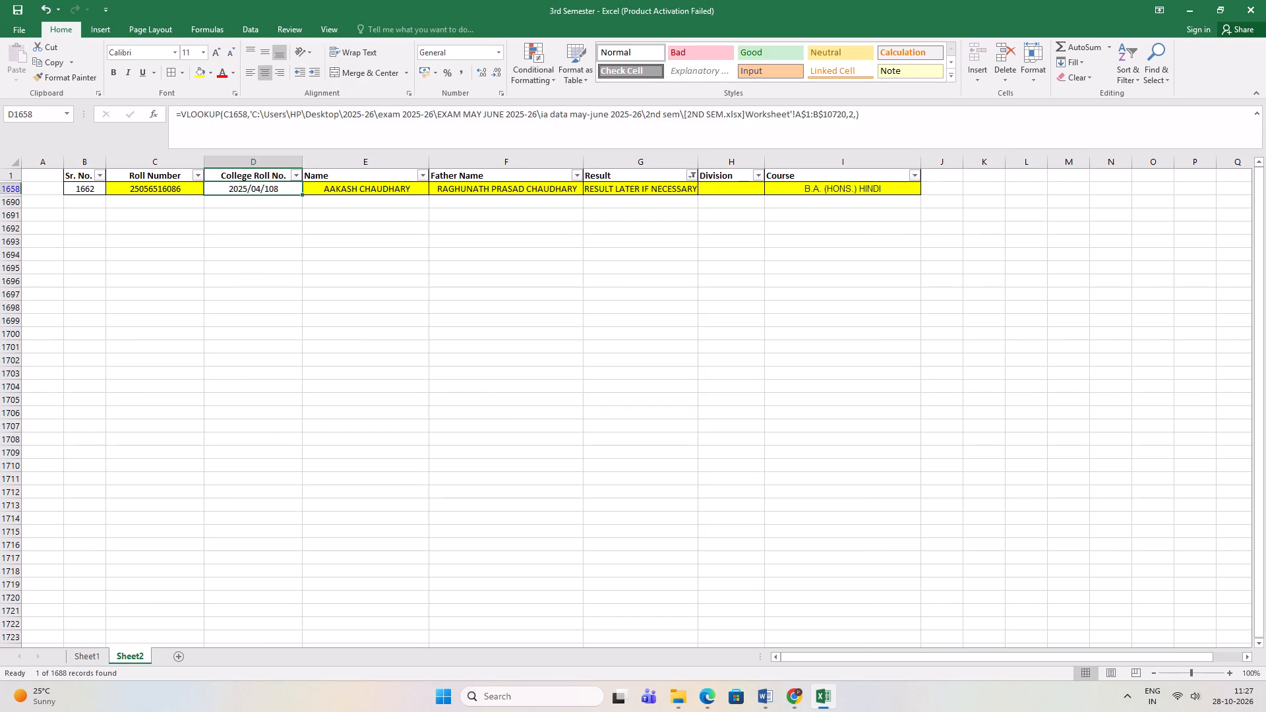
click(507, 189)
click(644, 183)
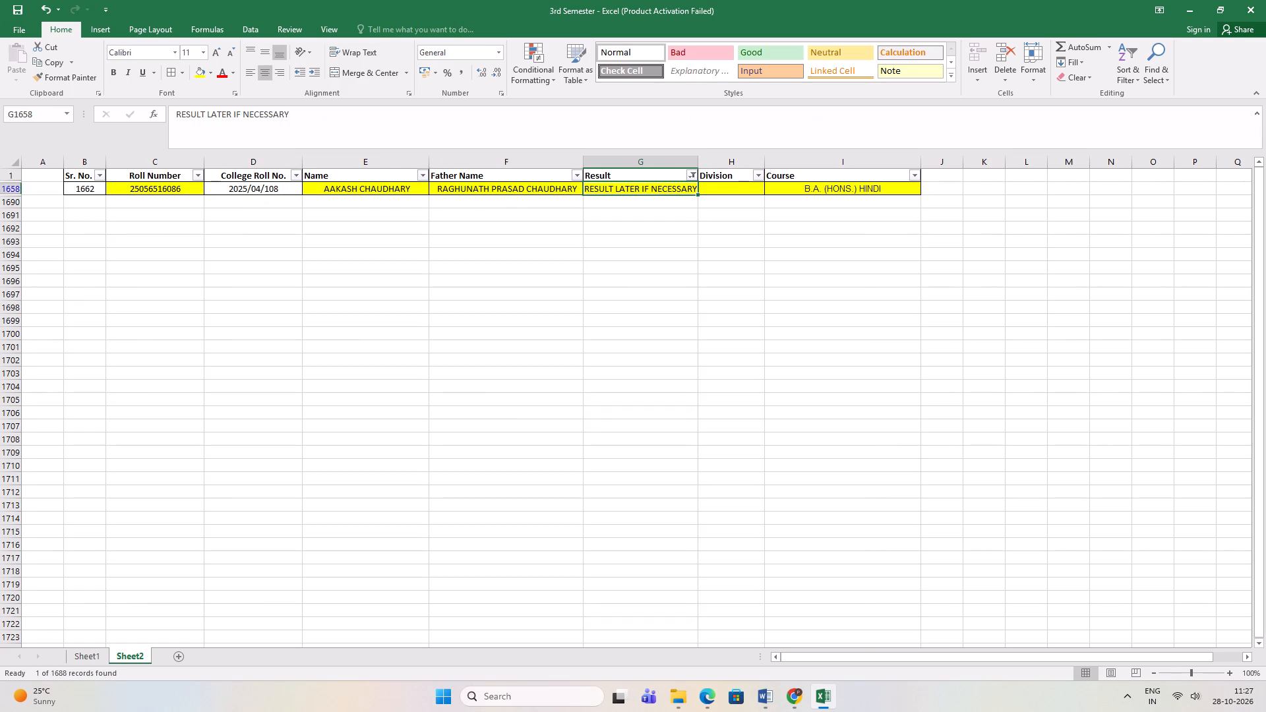
Restore all values in the Result filter and renumber the Sr. No. column consecutively from 1 down the whole list.
click(688, 173)
click(579, 303)
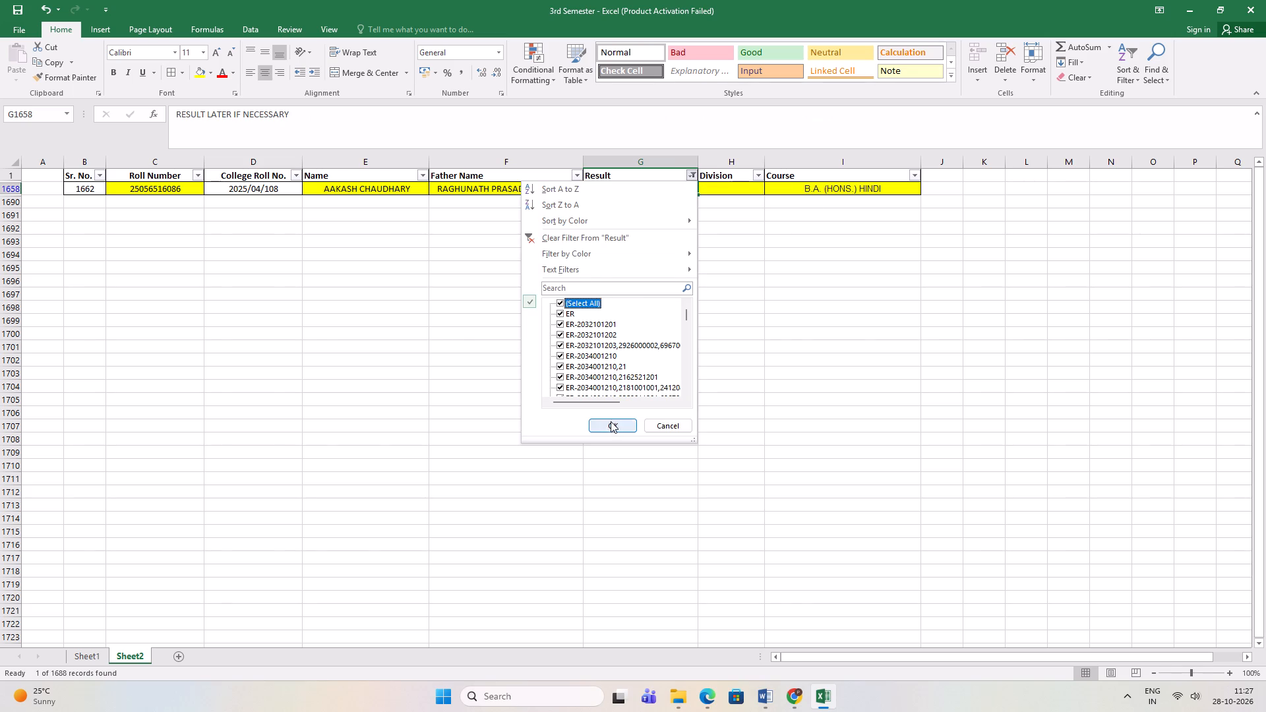
click(613, 420)
drag(89, 189, 88, 204)
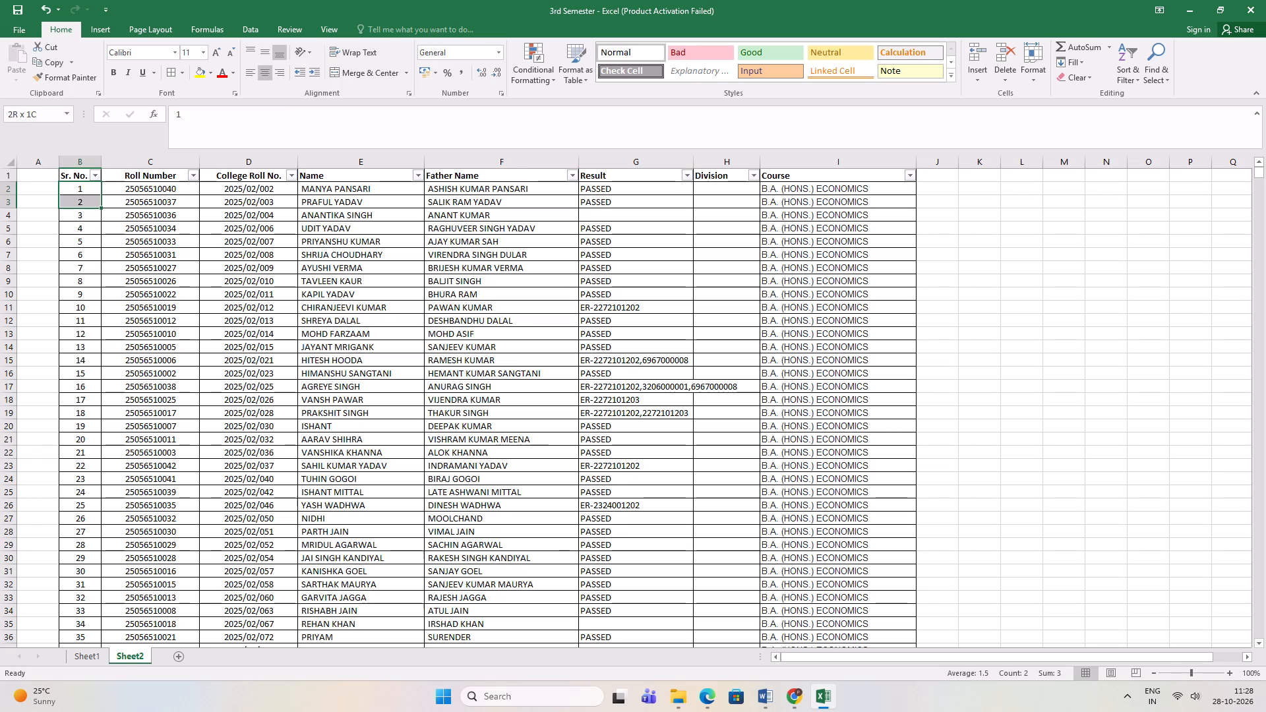
double_click(99, 206)
click(279, 282)
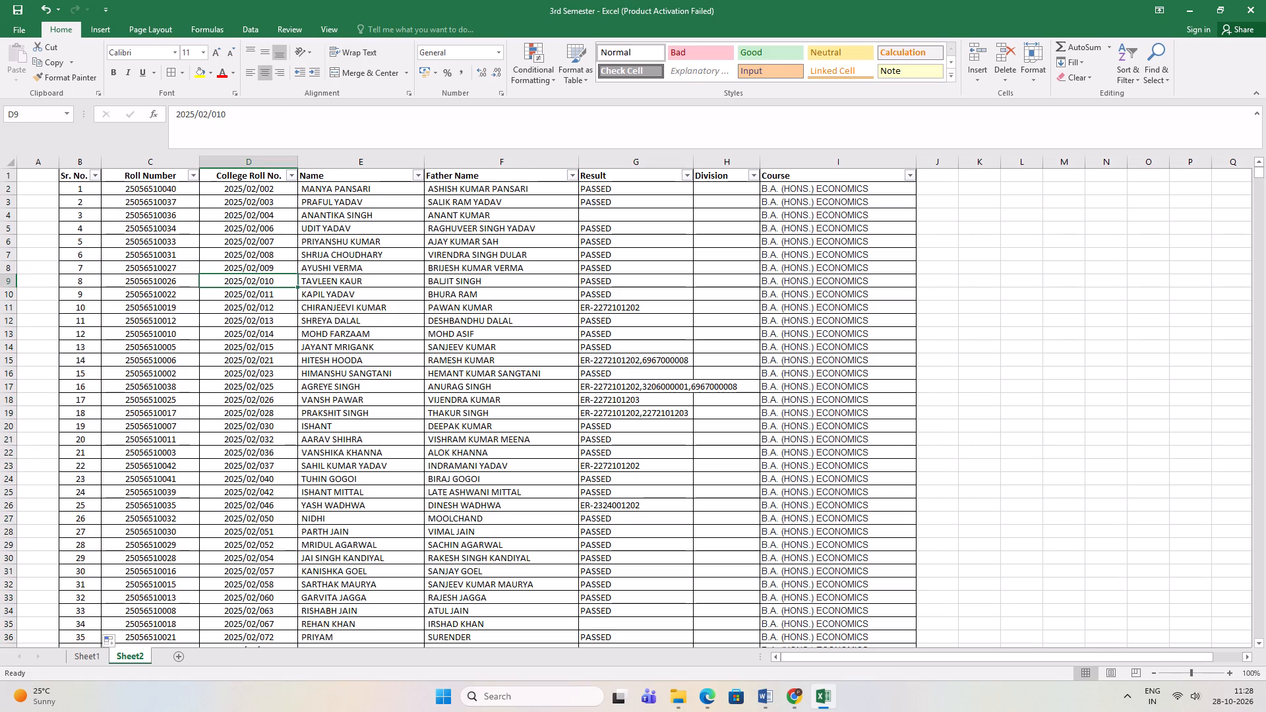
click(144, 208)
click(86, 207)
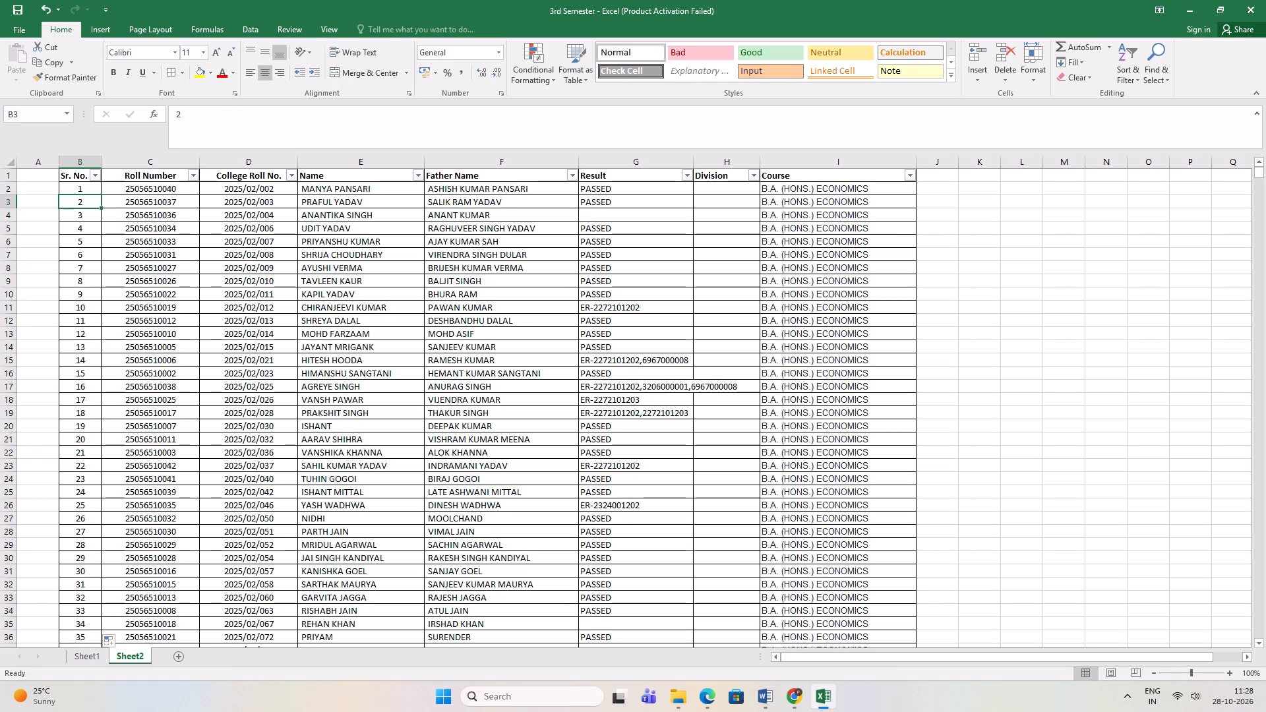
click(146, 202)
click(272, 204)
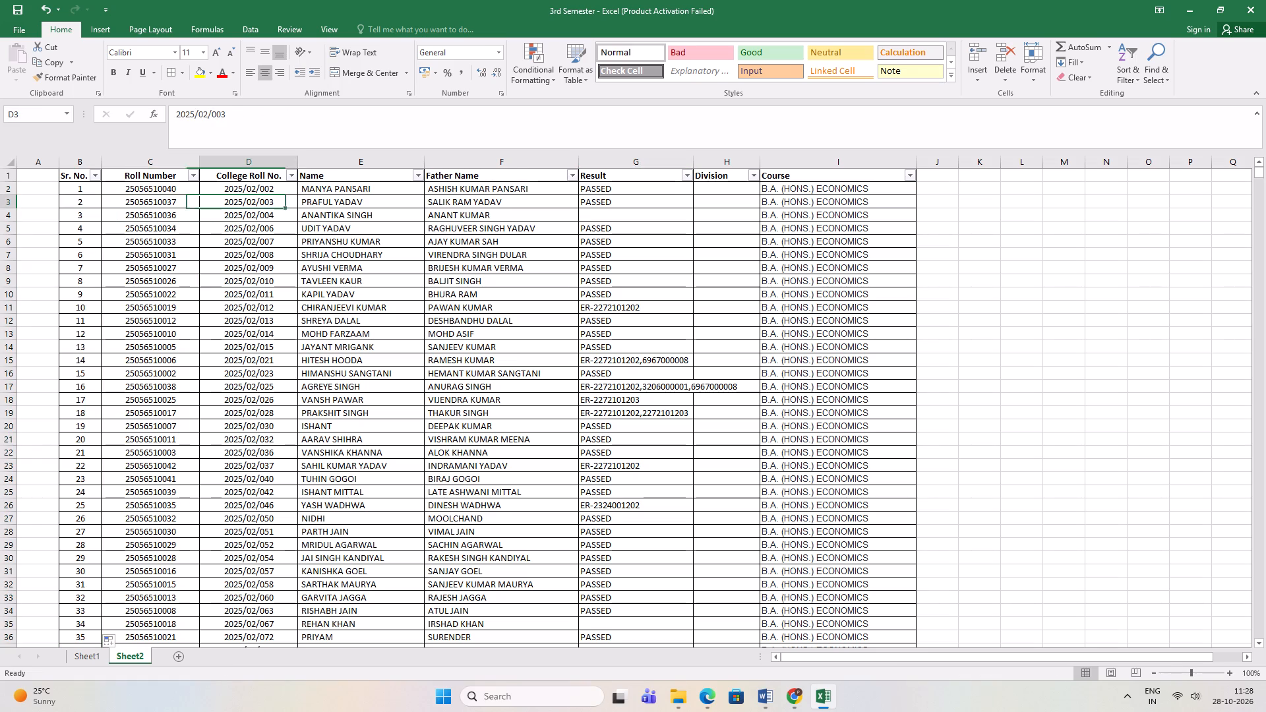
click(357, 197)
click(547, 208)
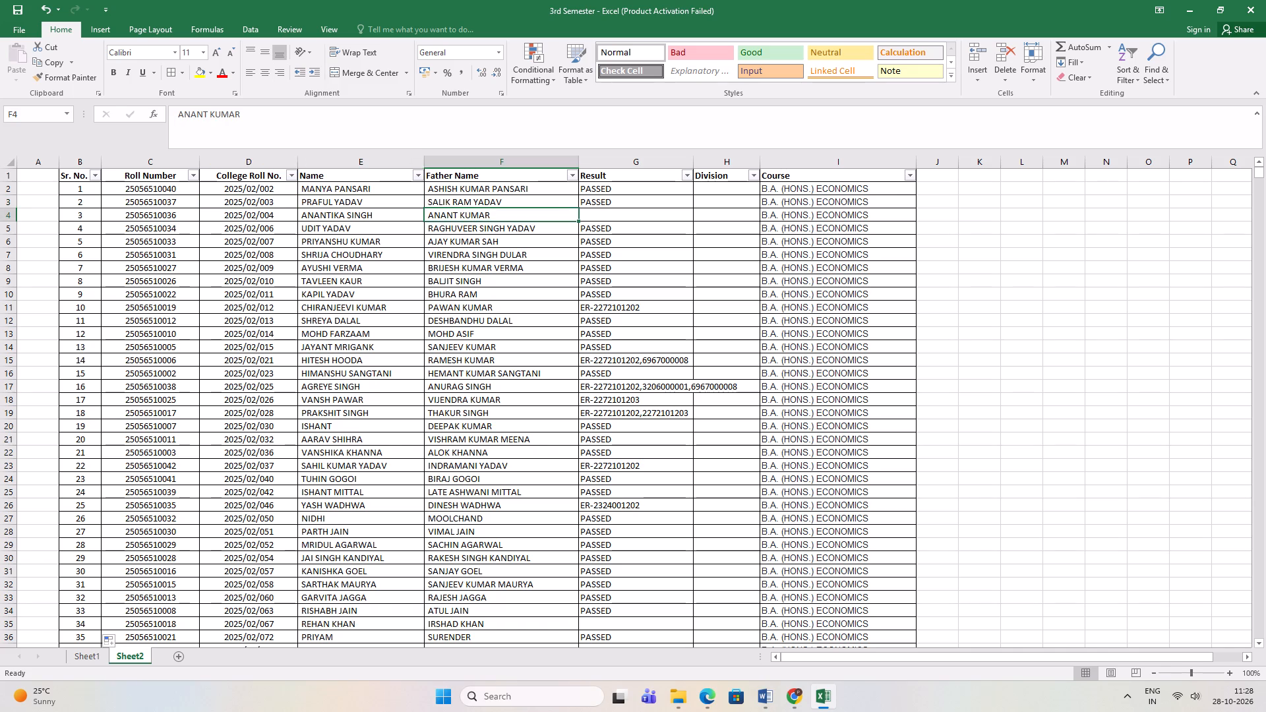
Delete the empty Division column between Result and Course.
click(709, 254)
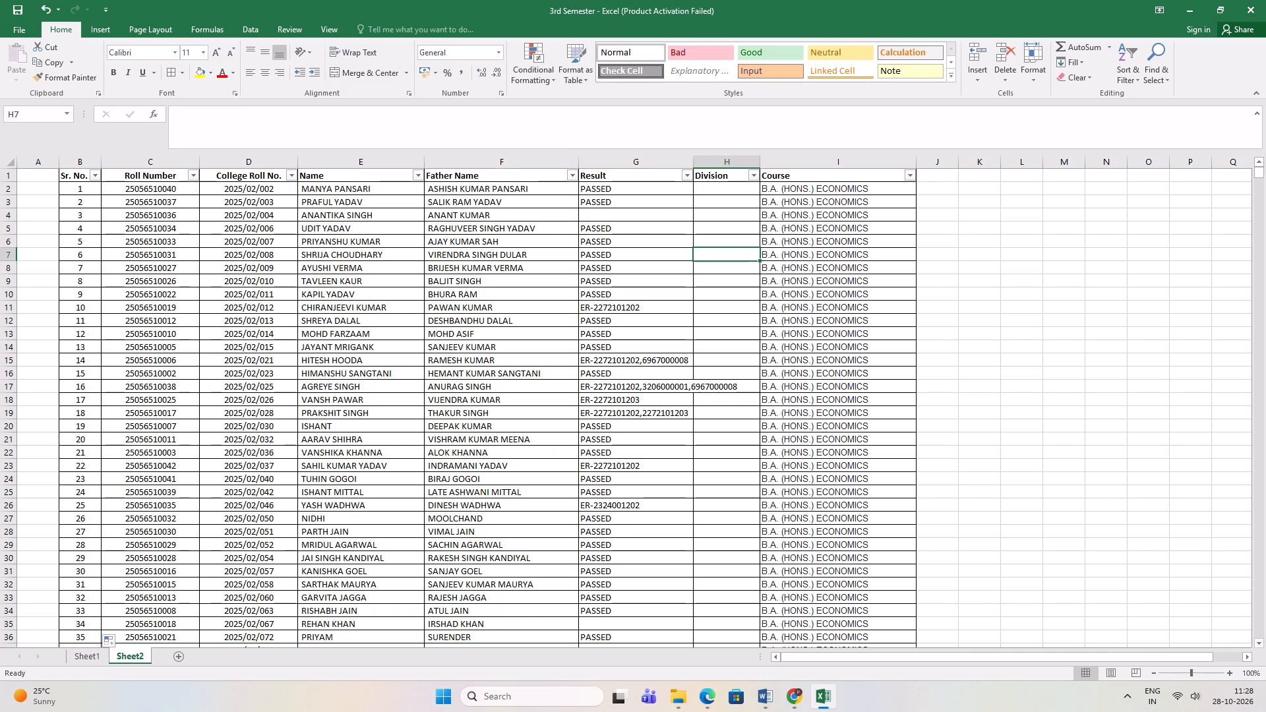
click(729, 163)
right_click(729, 163)
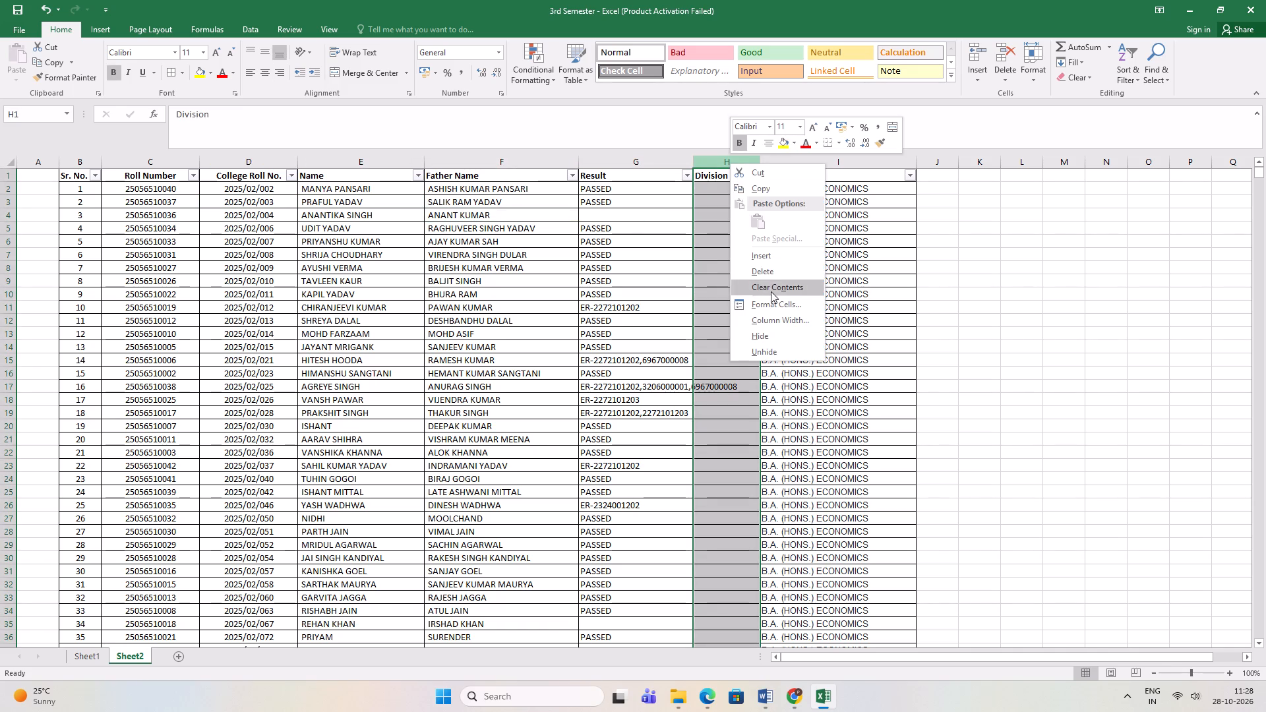
click(769, 272)
click(761, 177)
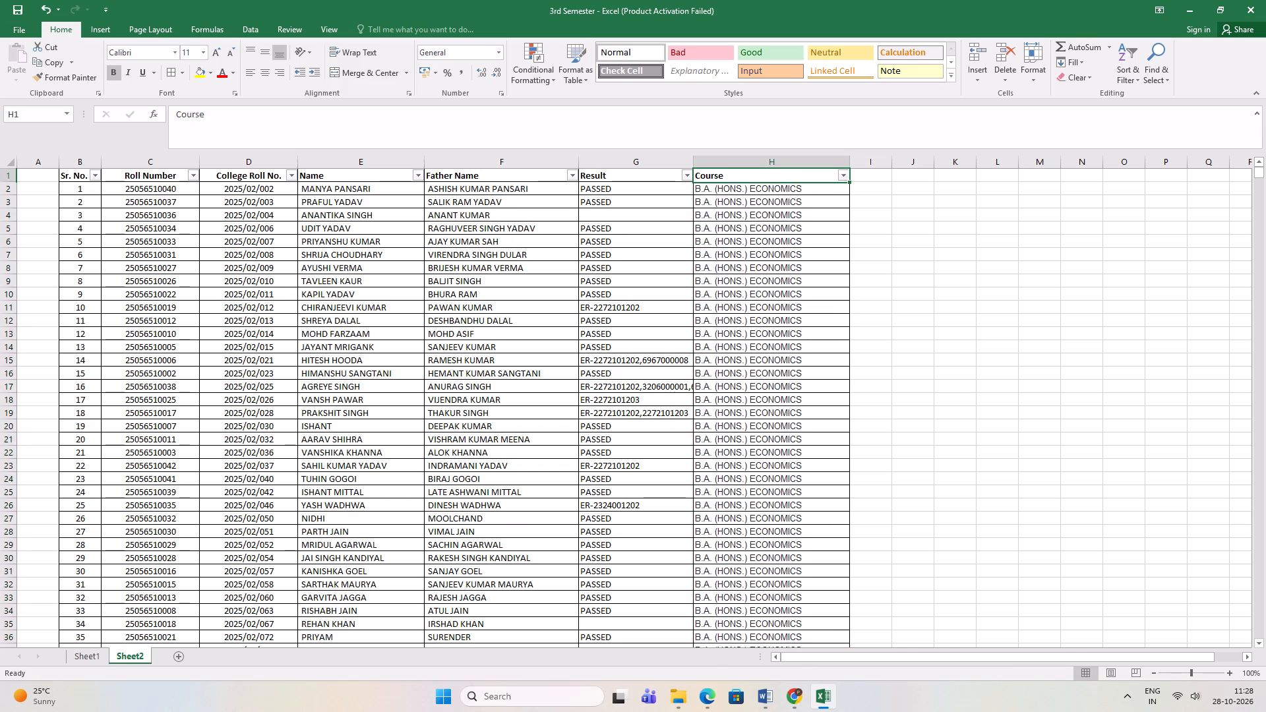
Look through the Result column's filter values, from the ER codes to the last entries, without changing the filter.
click(669, 202)
click(600, 191)
click(692, 177)
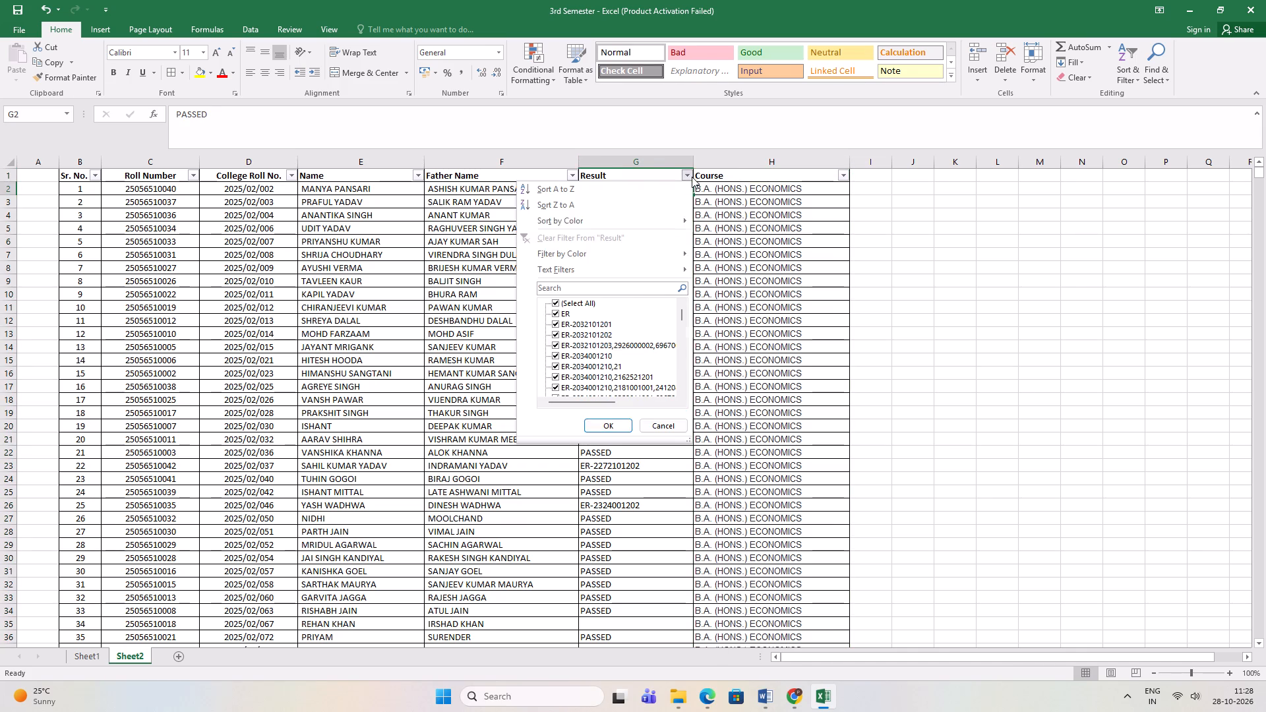
drag(682, 310, 673, 385)
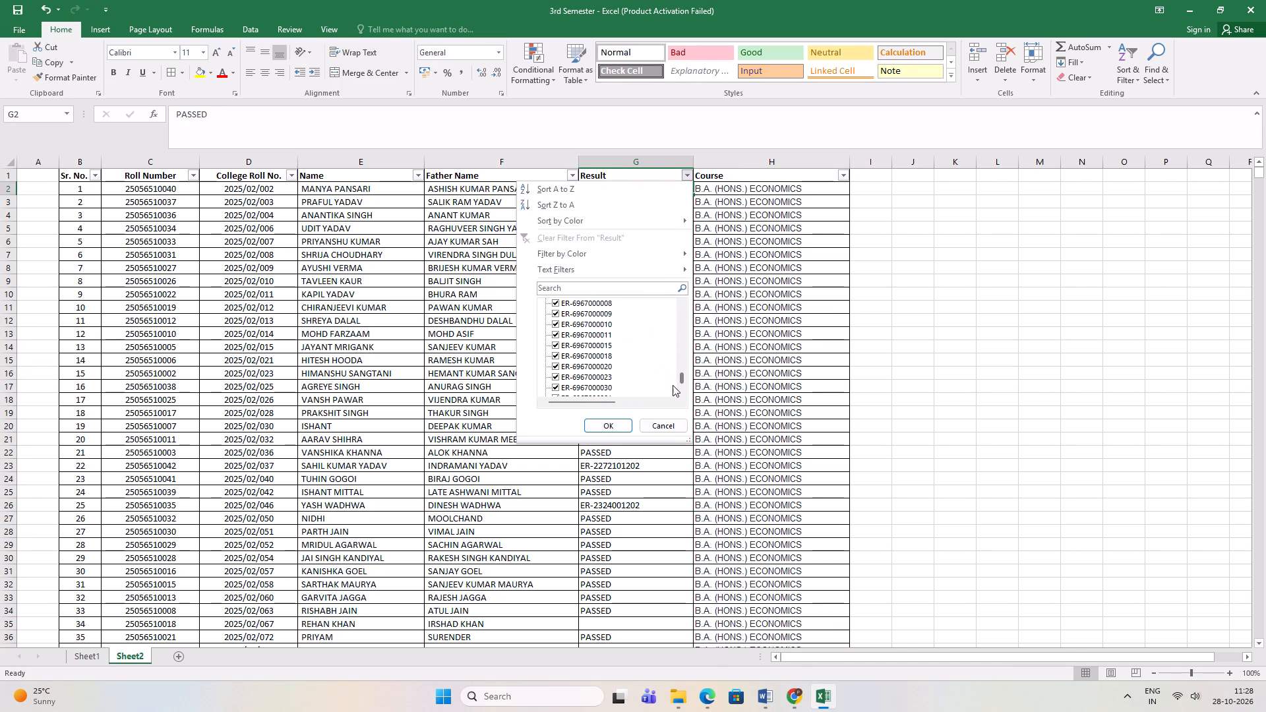
drag(673, 385, 678, 298)
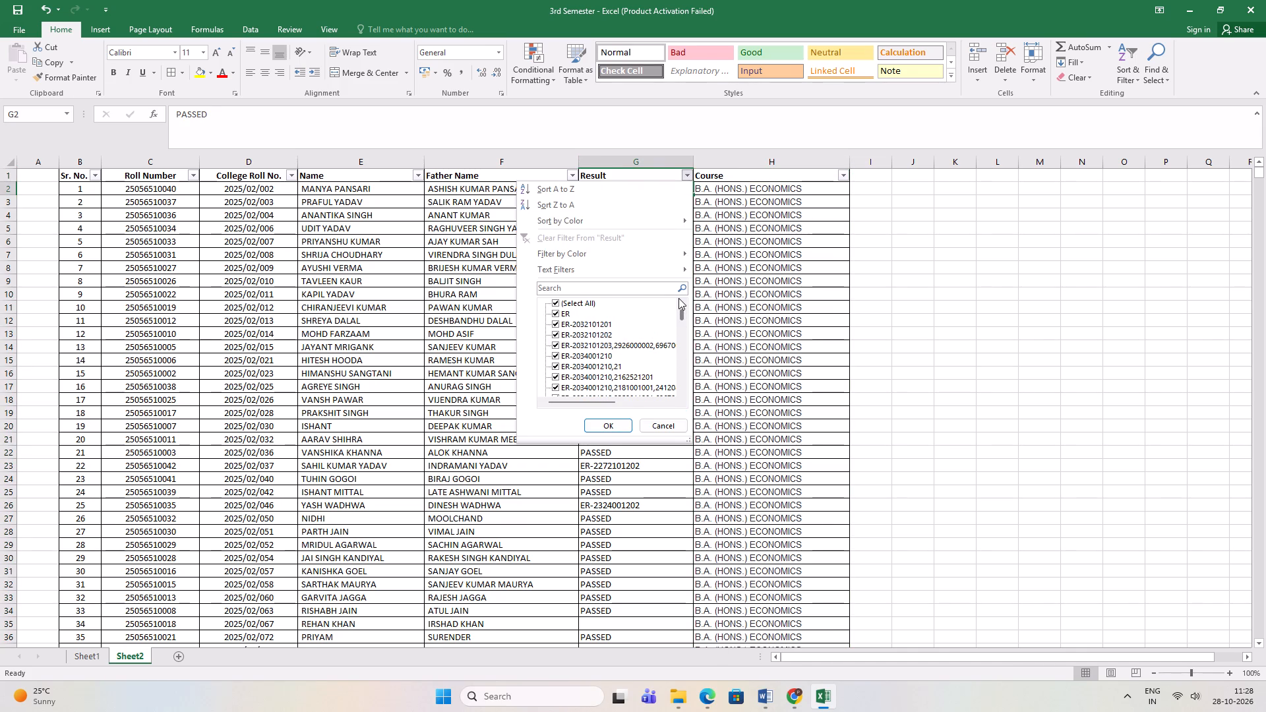
drag(678, 298, 657, 386)
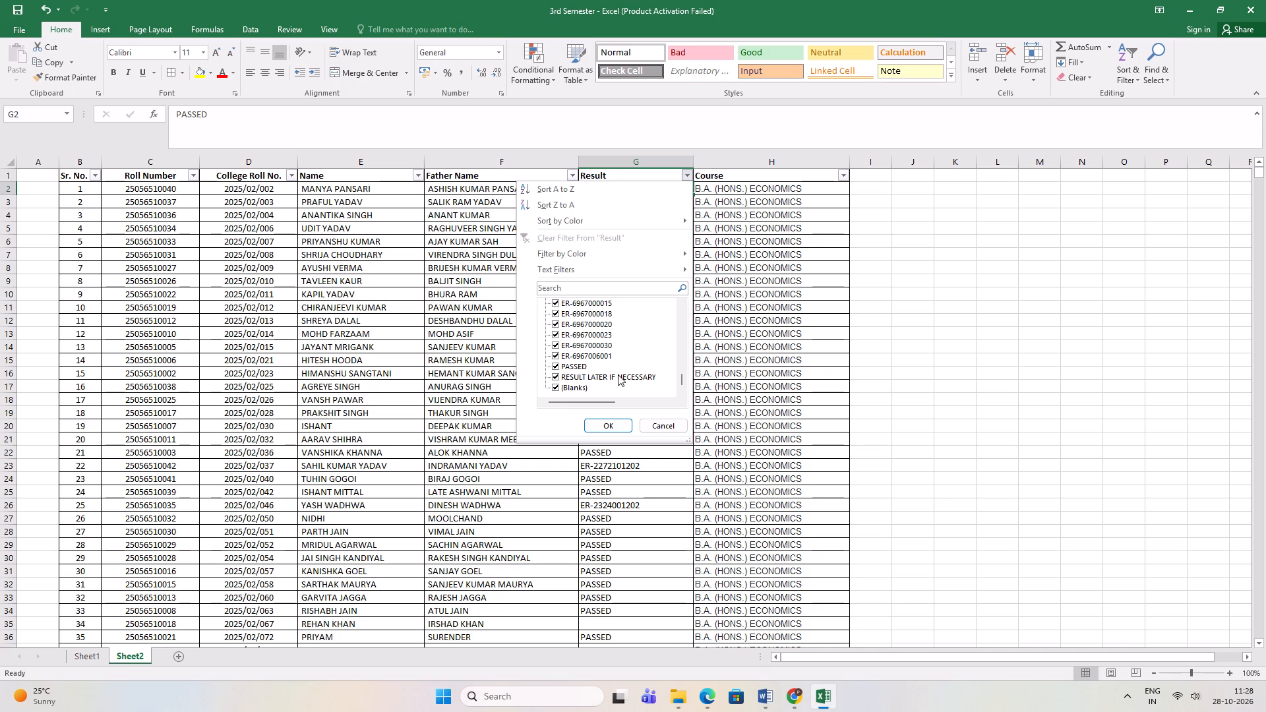
click(655, 430)
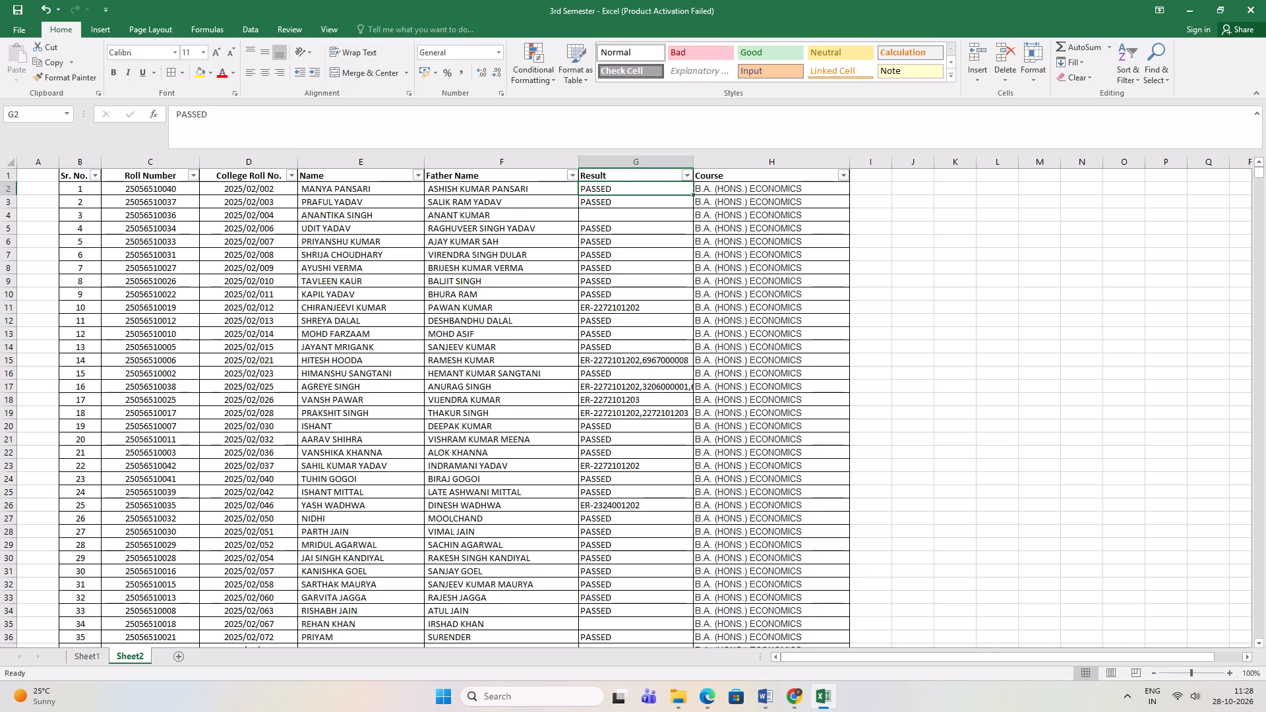
click(702, 305)
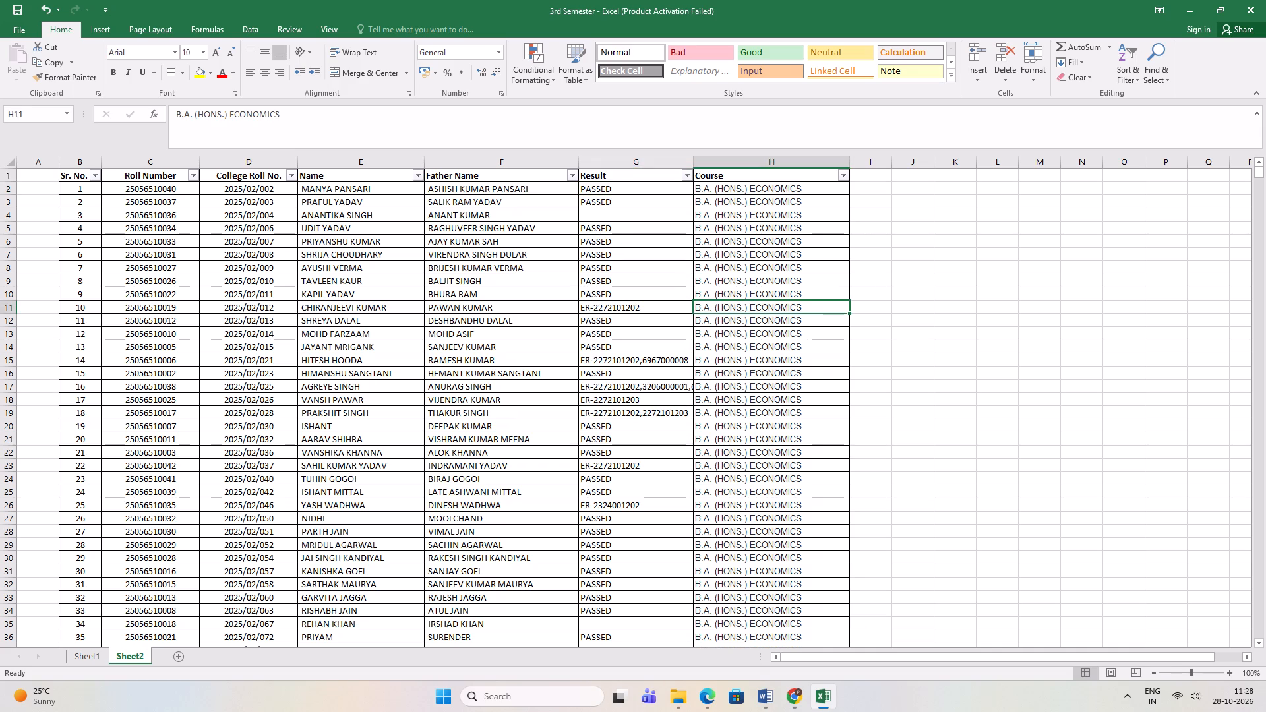
Filter the Result column so that only RESULT LATER IF NECESSARY is selected.
click(685, 170)
drag(679, 314, 663, 400)
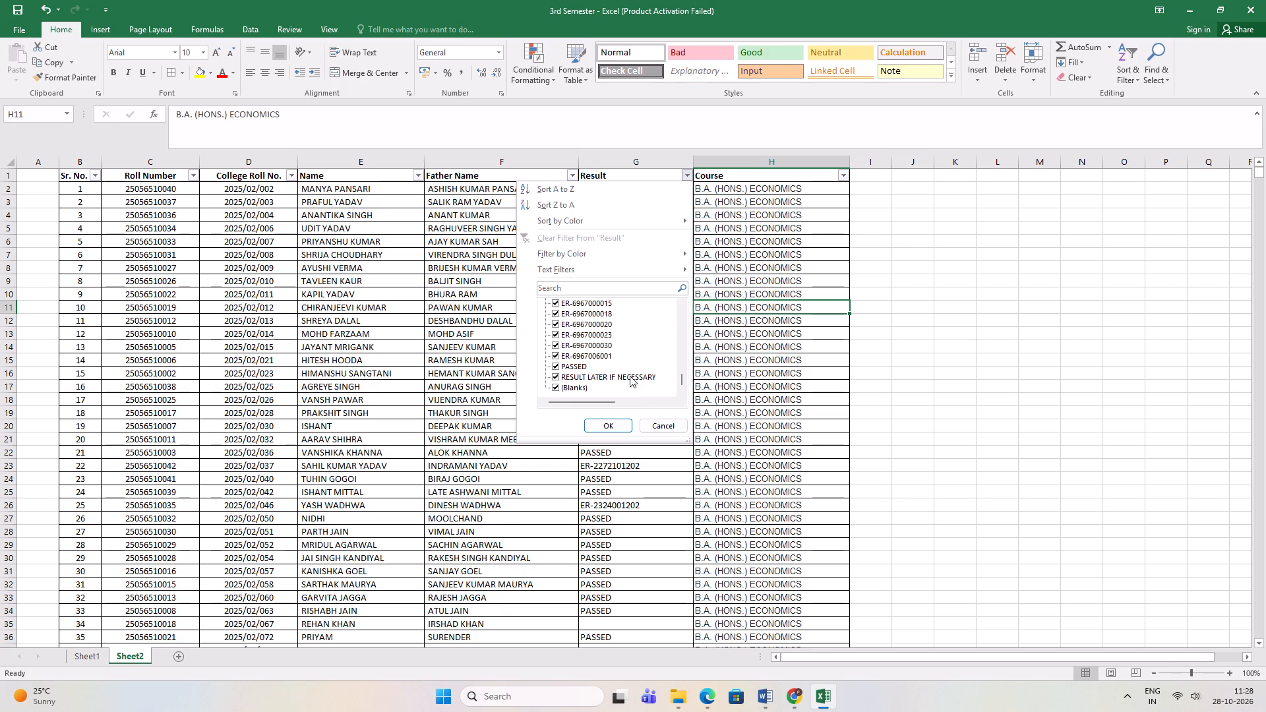
drag(683, 376, 677, 288)
click(589, 305)
drag(680, 312, 680, 326)
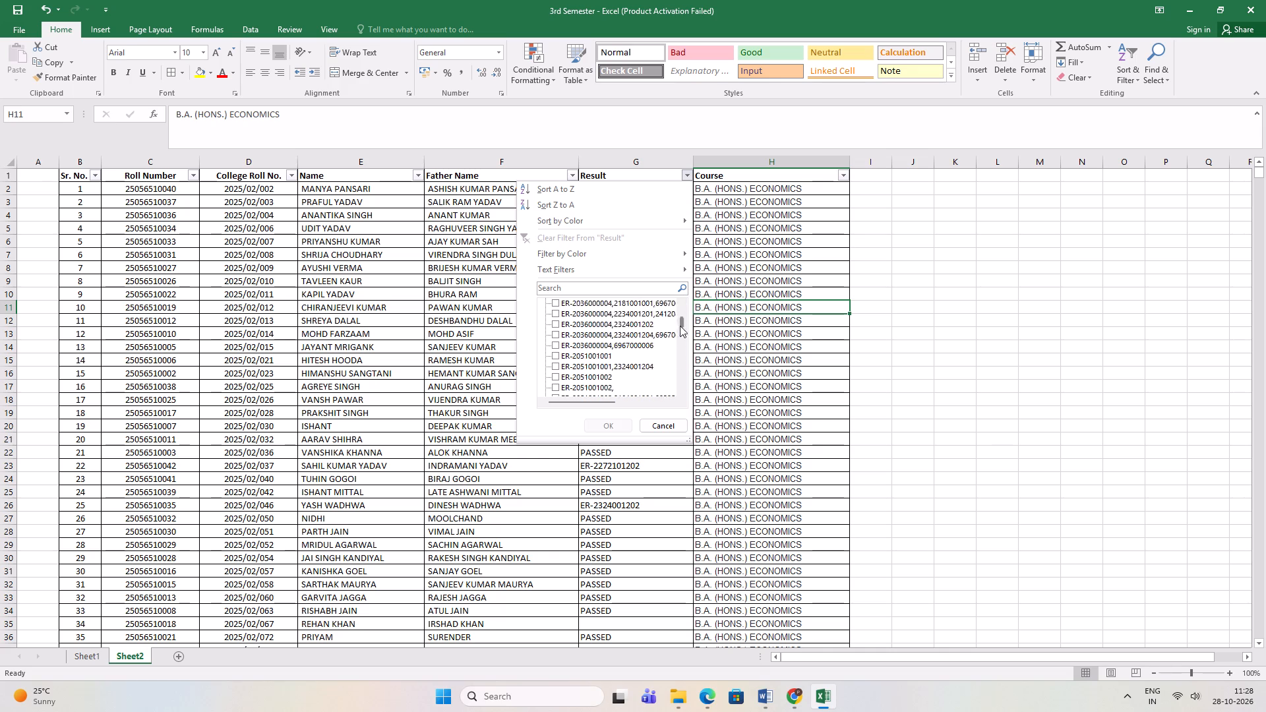
drag(680, 326, 663, 391)
click(624, 373)
click(608, 429)
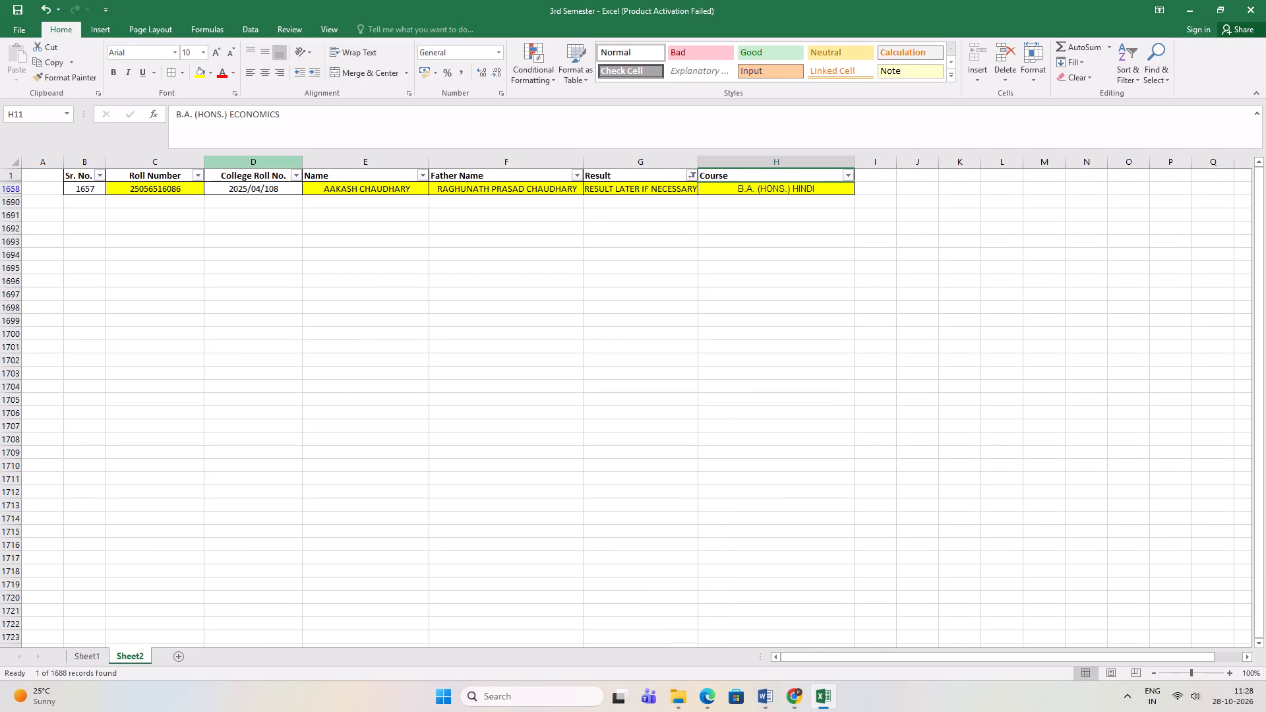
Delete the source worksheet Sheet1 from the 3rd Semester workbook, leaving only Sheet2.
click(640, 189)
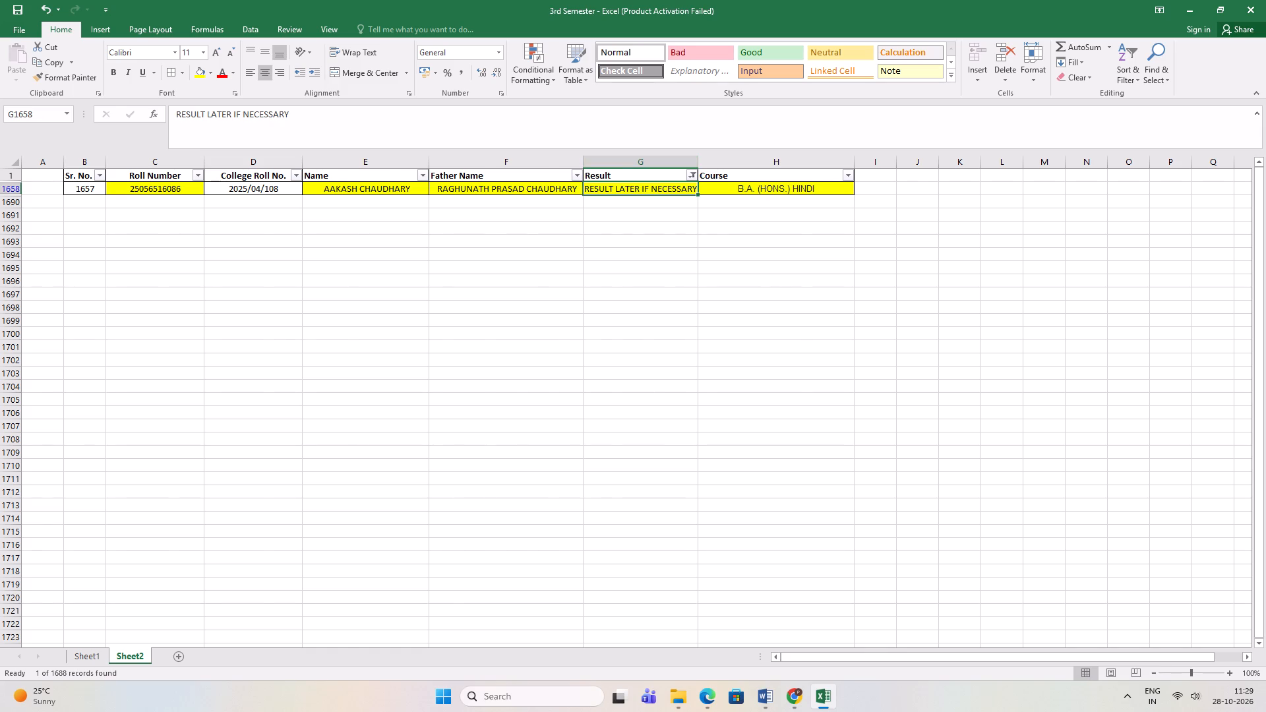
click(96, 657)
right_click(96, 657)
click(134, 520)
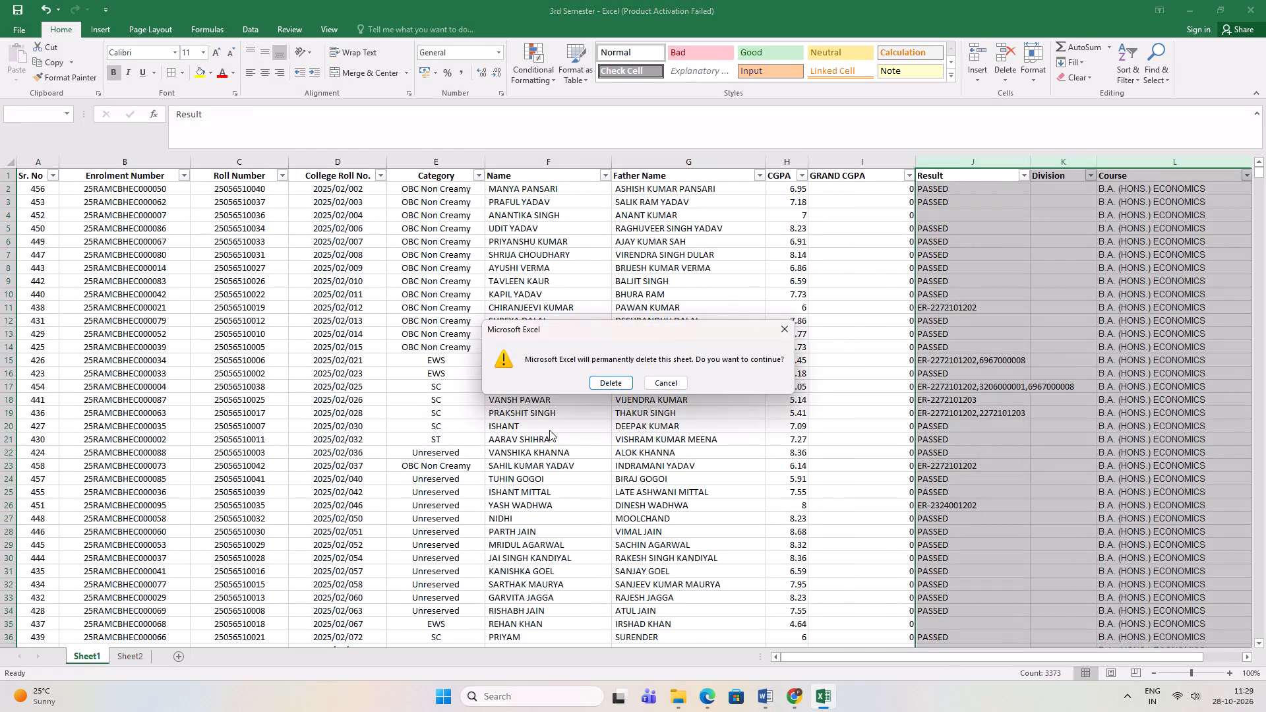
click(607, 379)
click(484, 314)
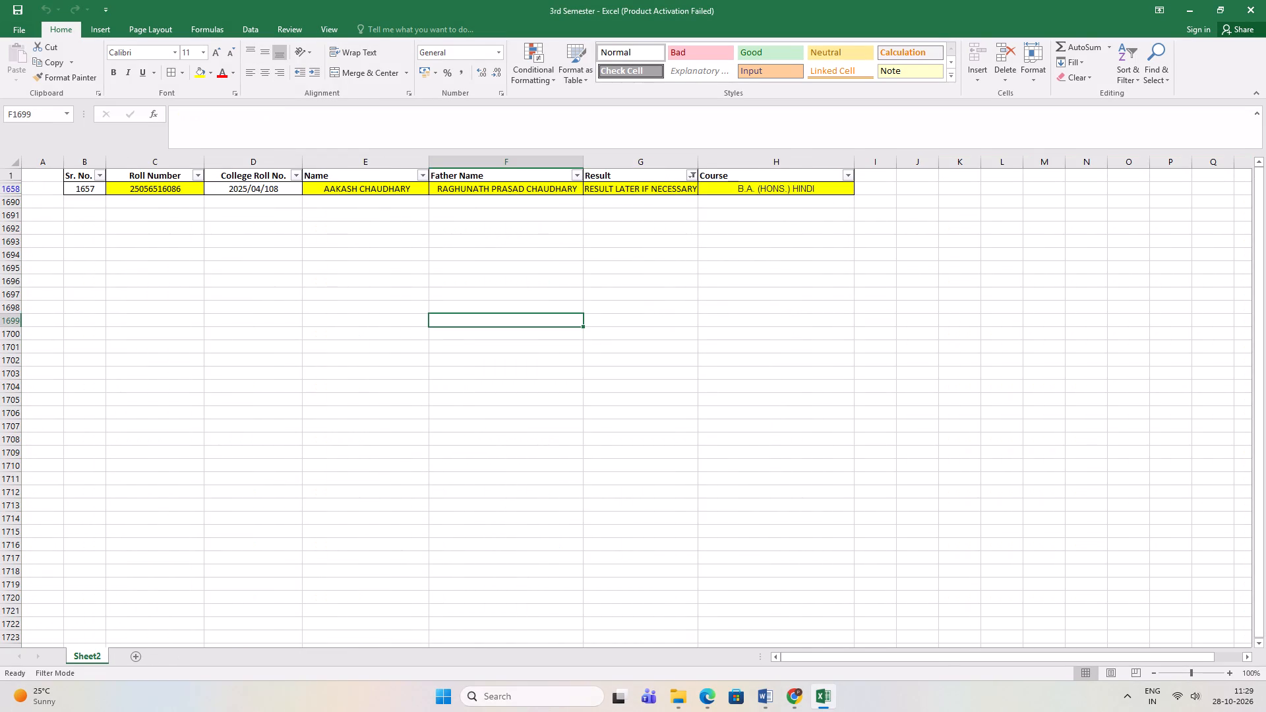
Save the 3rd Semester workbook and close it.
key(ctrl+s)
click(700, 288)
click(1255, 7)
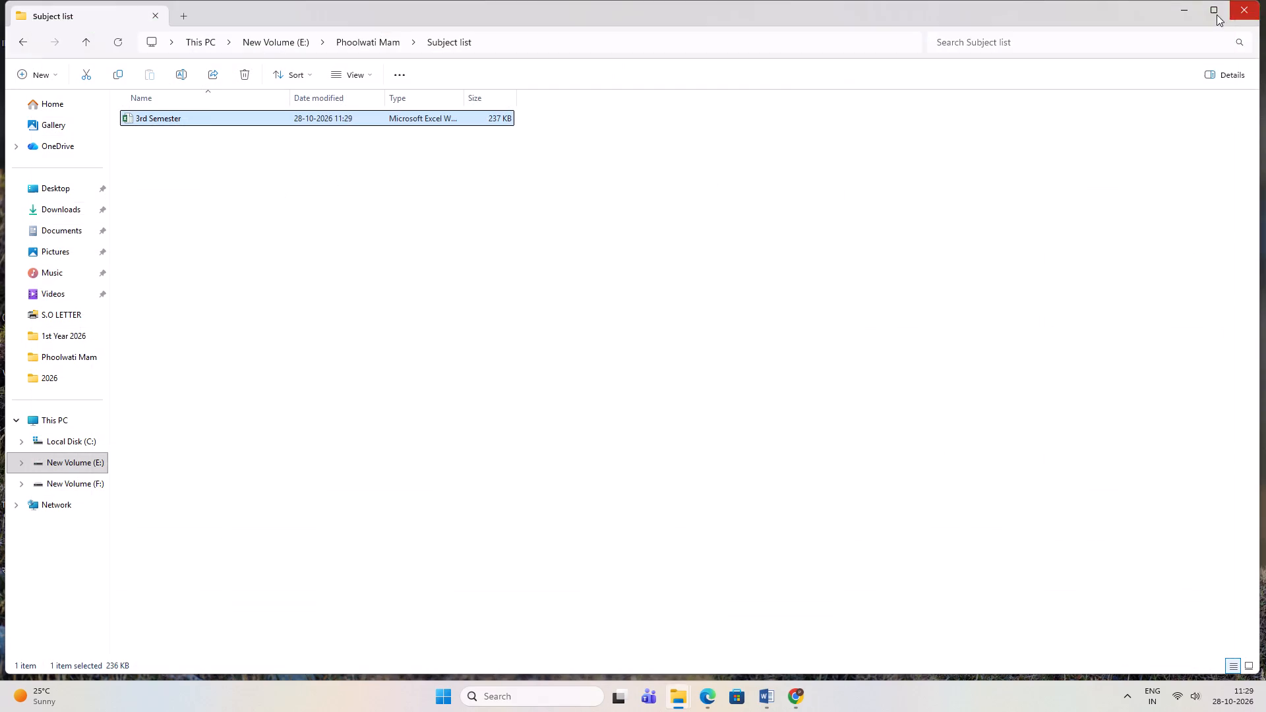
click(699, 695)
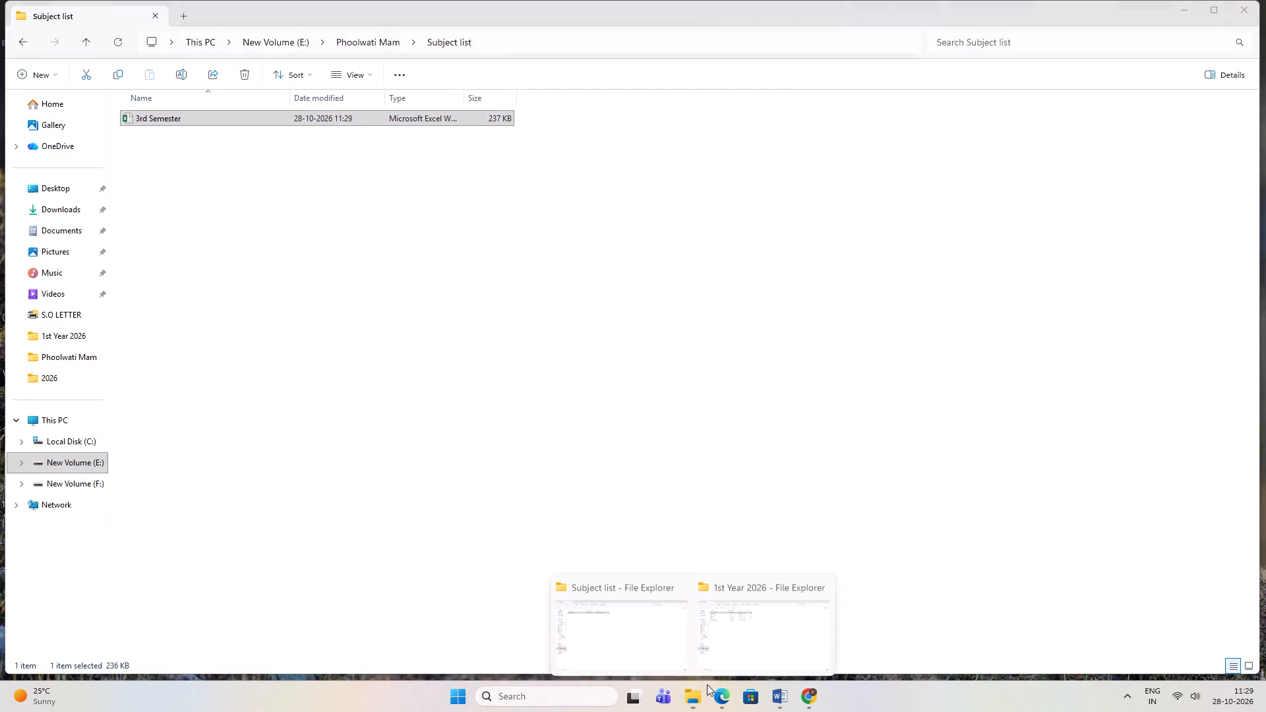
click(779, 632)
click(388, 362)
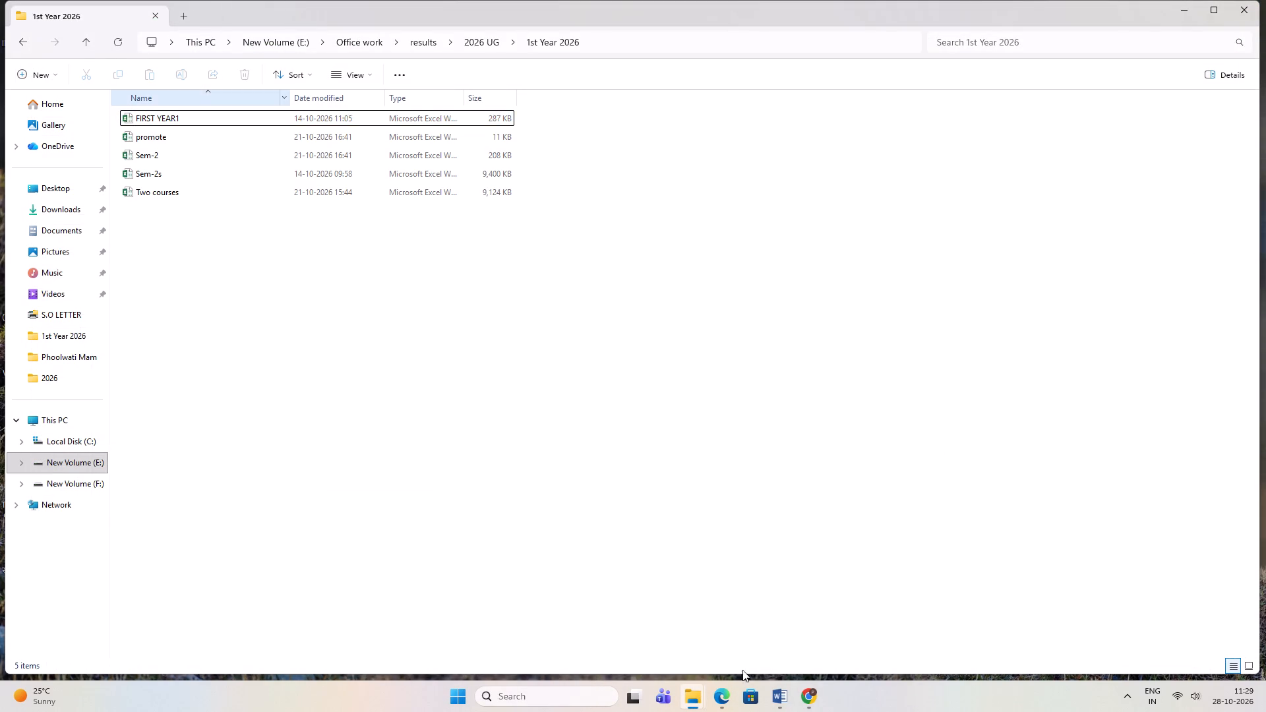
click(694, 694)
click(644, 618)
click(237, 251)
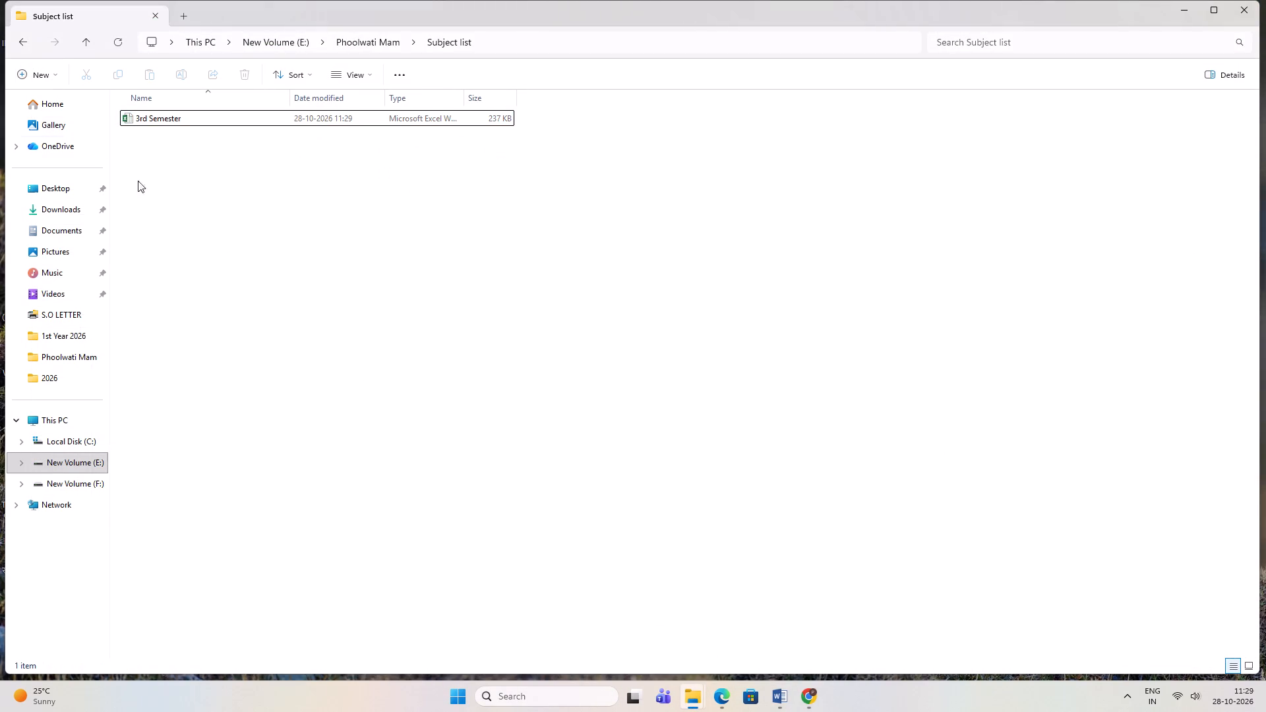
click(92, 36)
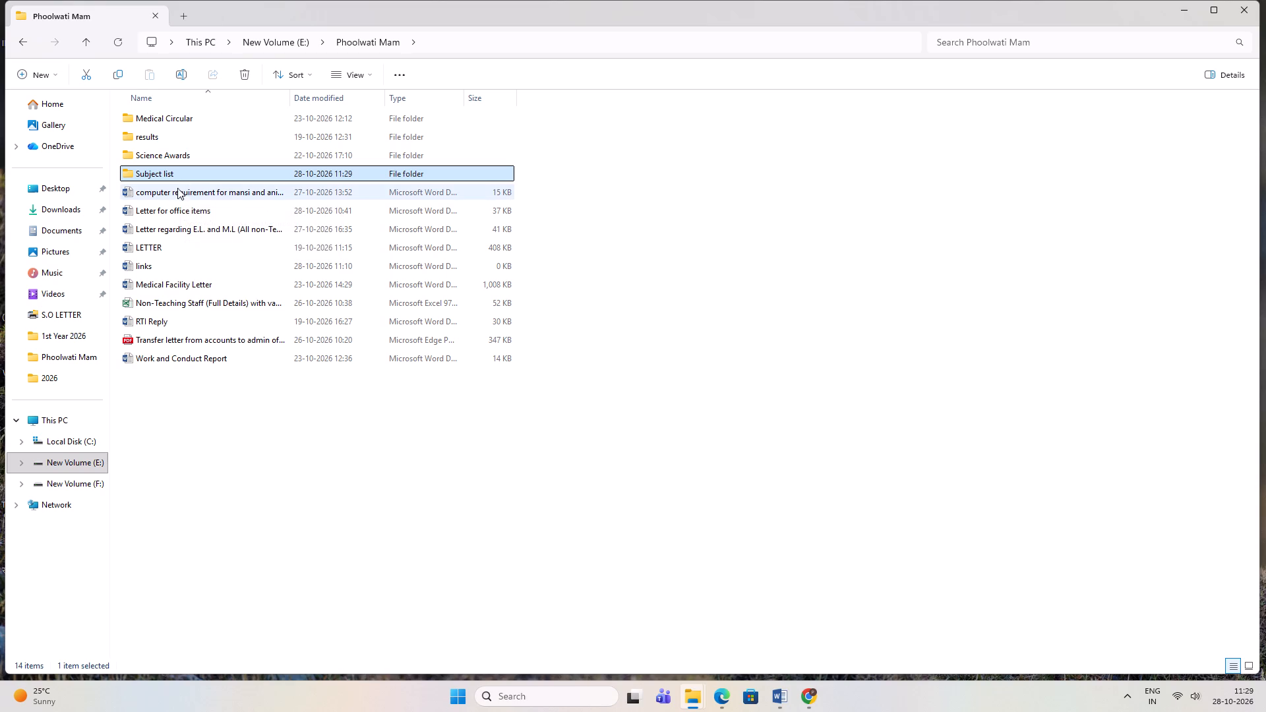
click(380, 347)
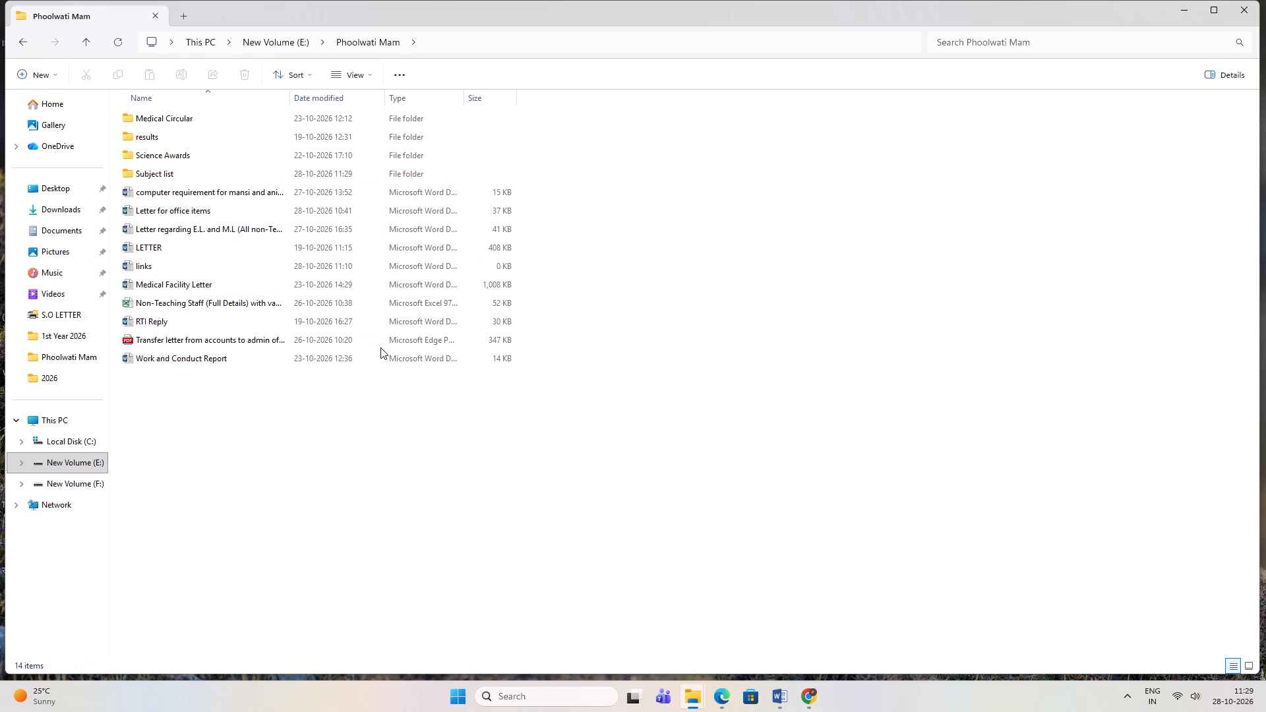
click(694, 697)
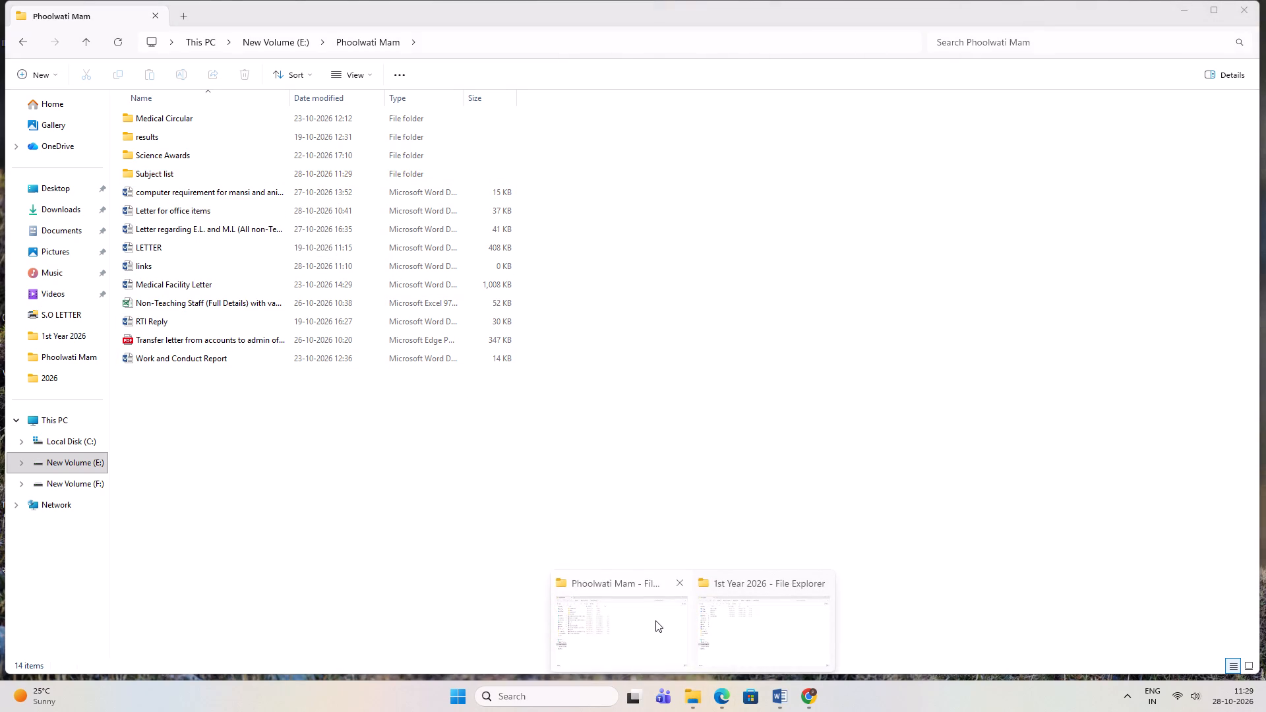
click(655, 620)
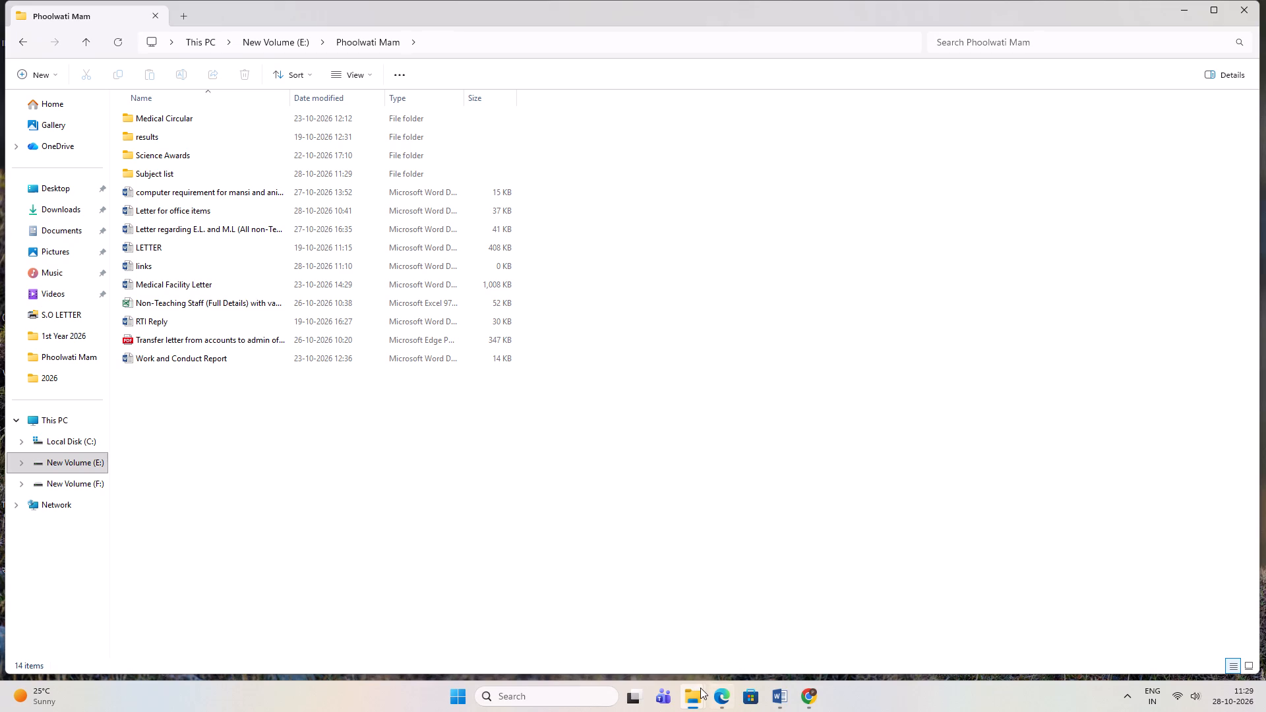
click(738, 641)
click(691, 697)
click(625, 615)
In File Explorer, go from the 1st Year 2026 folder to 2nd Year 2026 and open the workbook "only 240 roll no.".
click(702, 690)
click(756, 632)
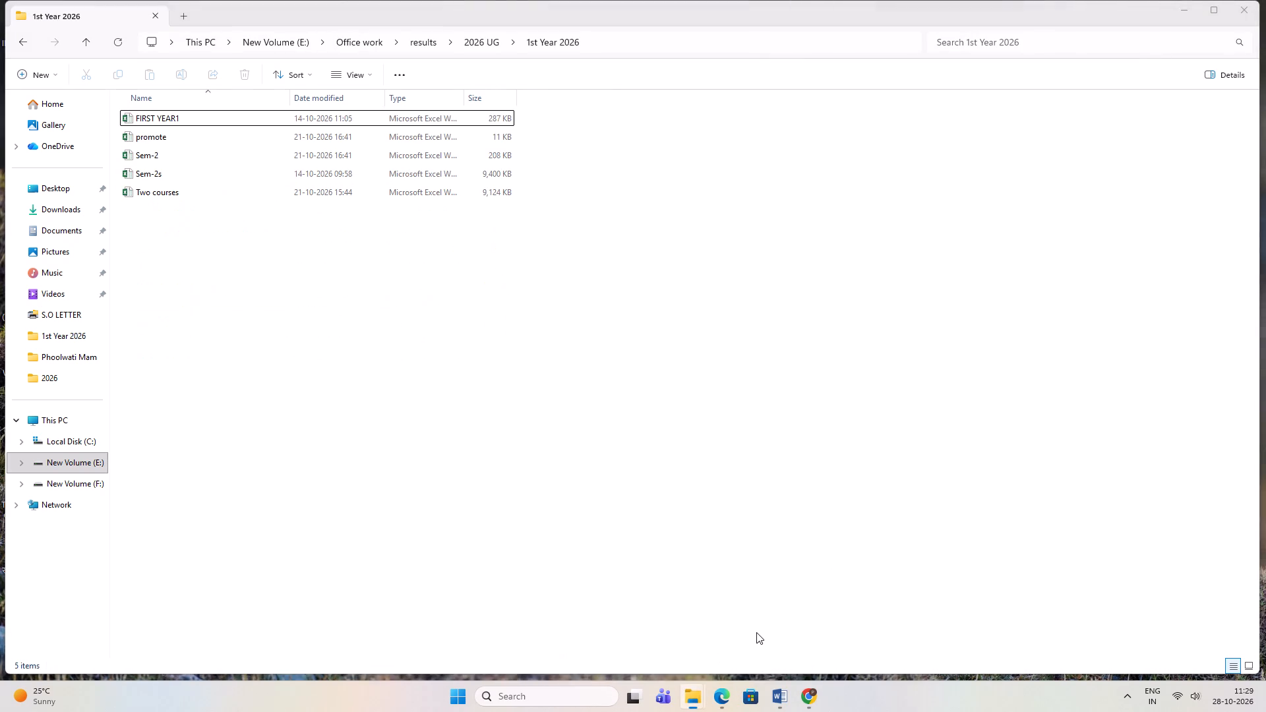
click(84, 37)
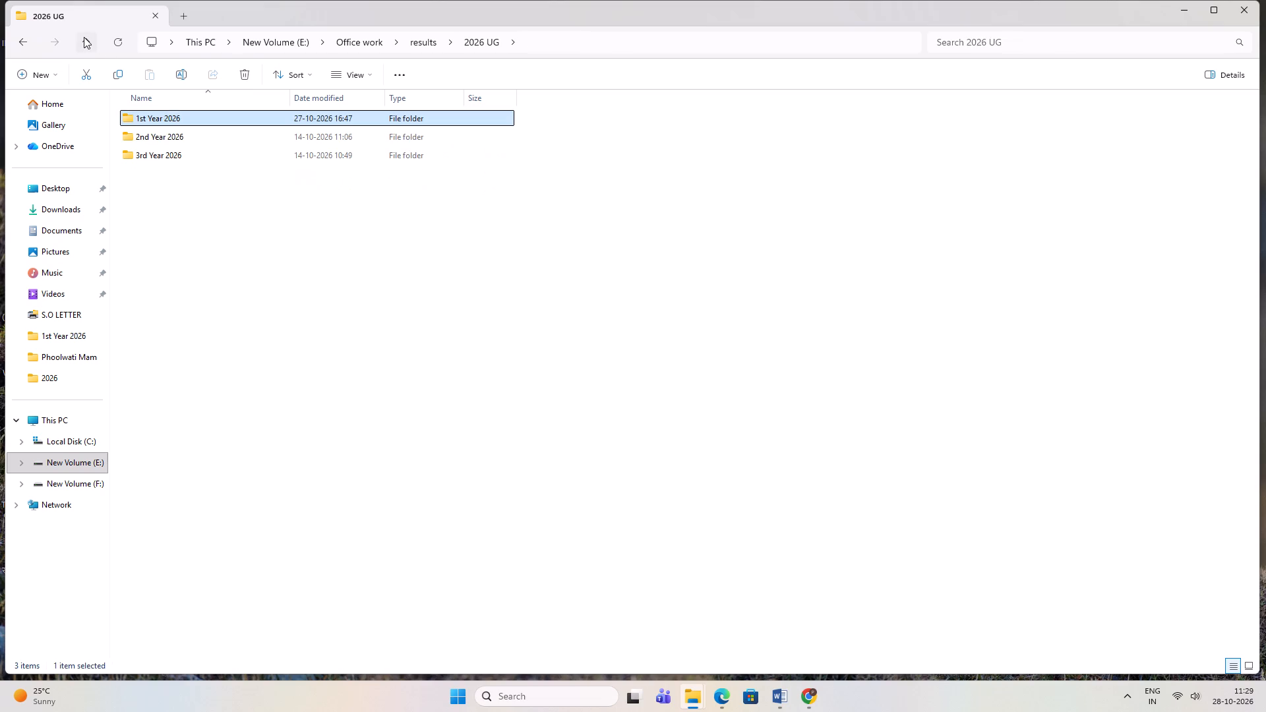
double_click(179, 137)
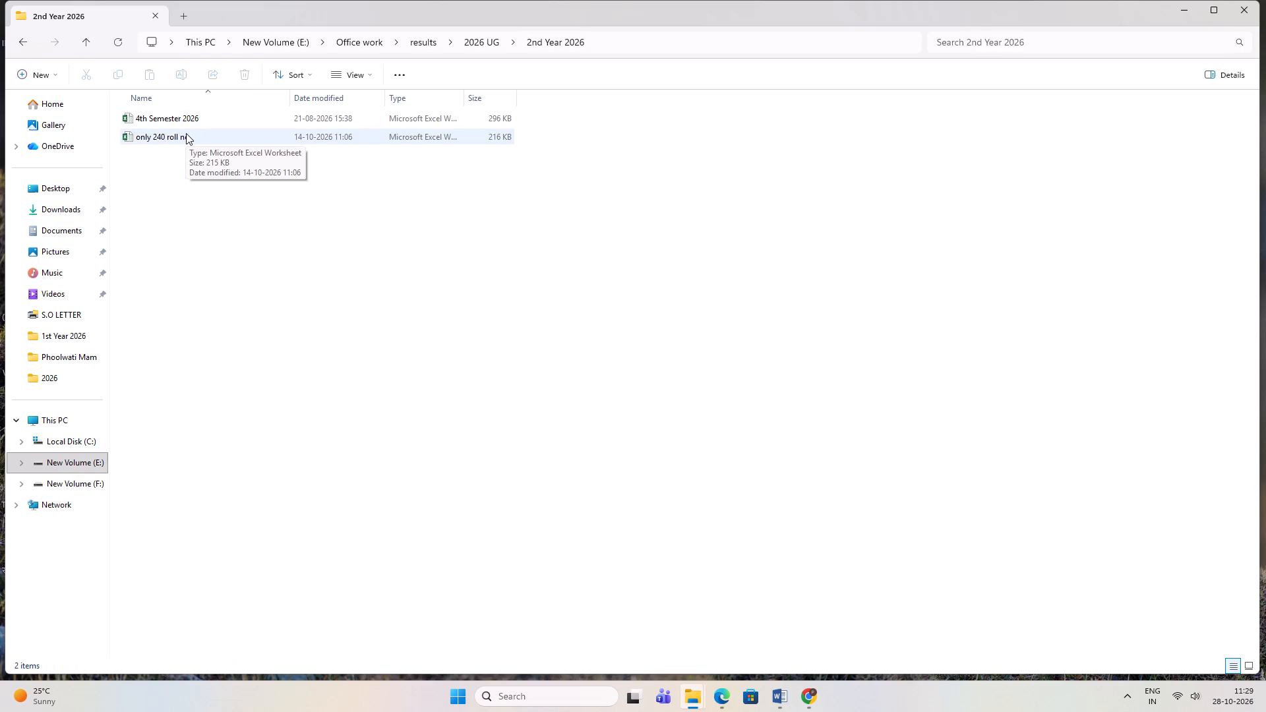
double_click(186, 133)
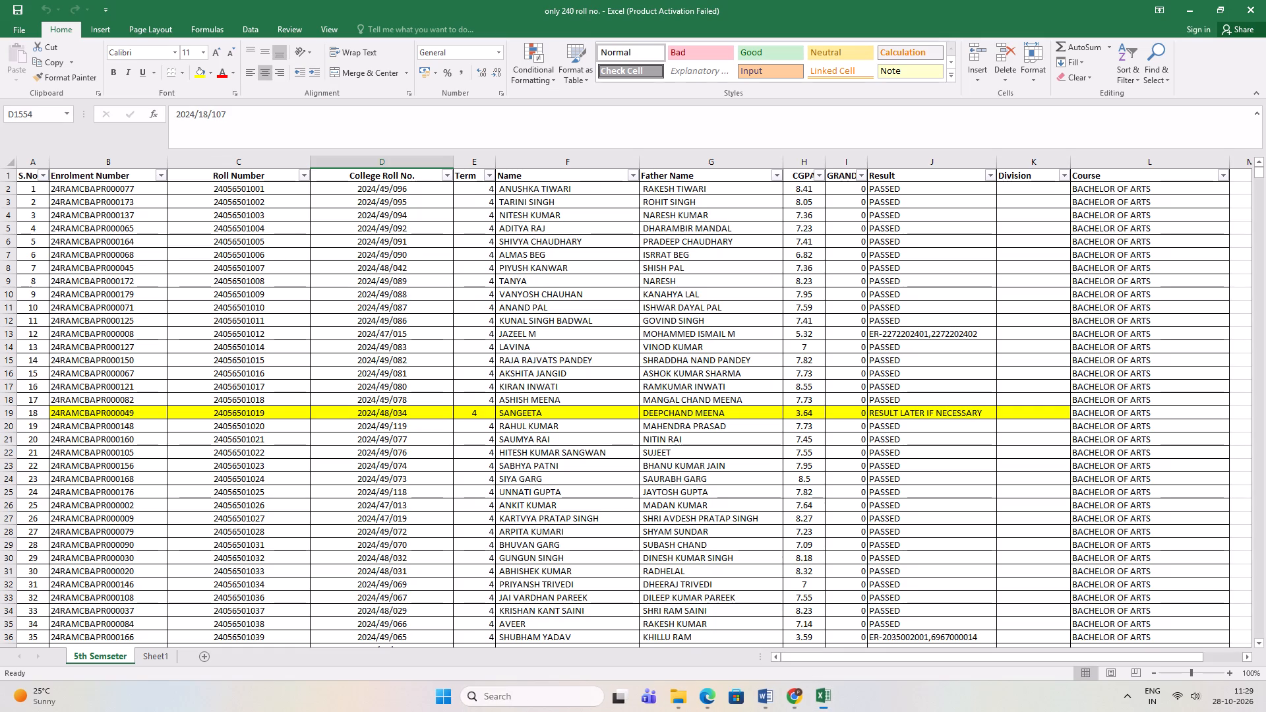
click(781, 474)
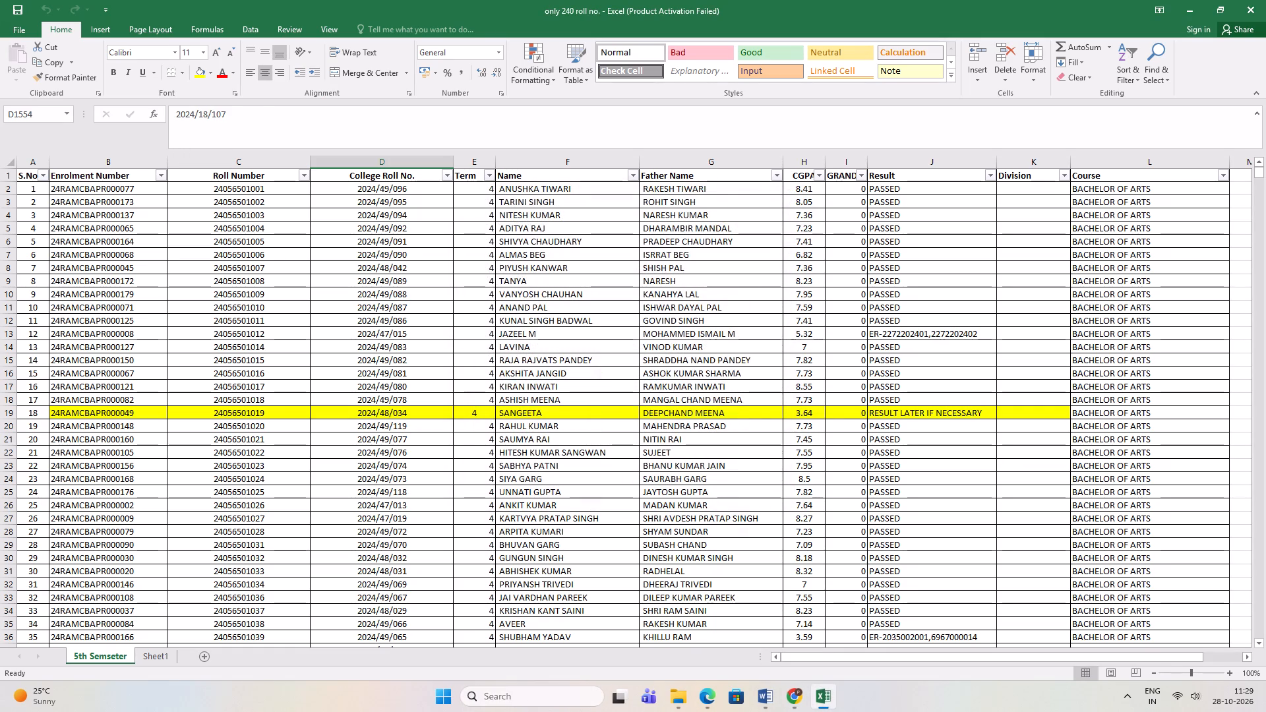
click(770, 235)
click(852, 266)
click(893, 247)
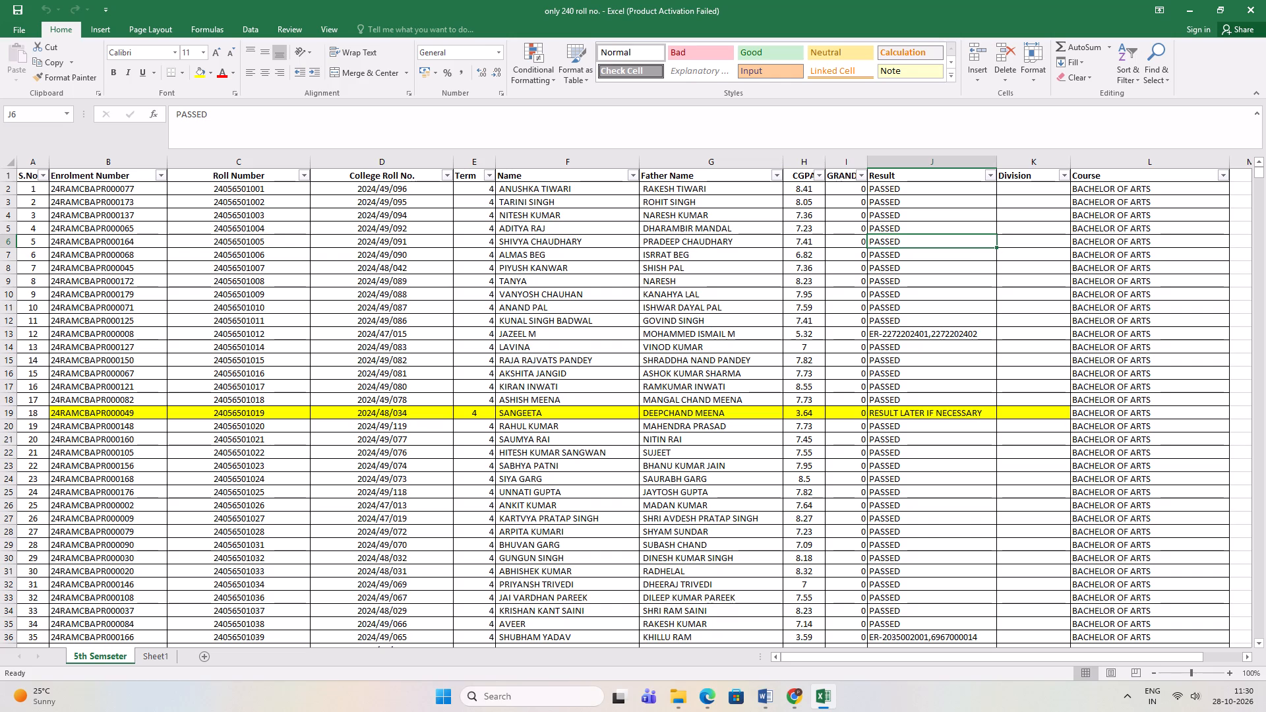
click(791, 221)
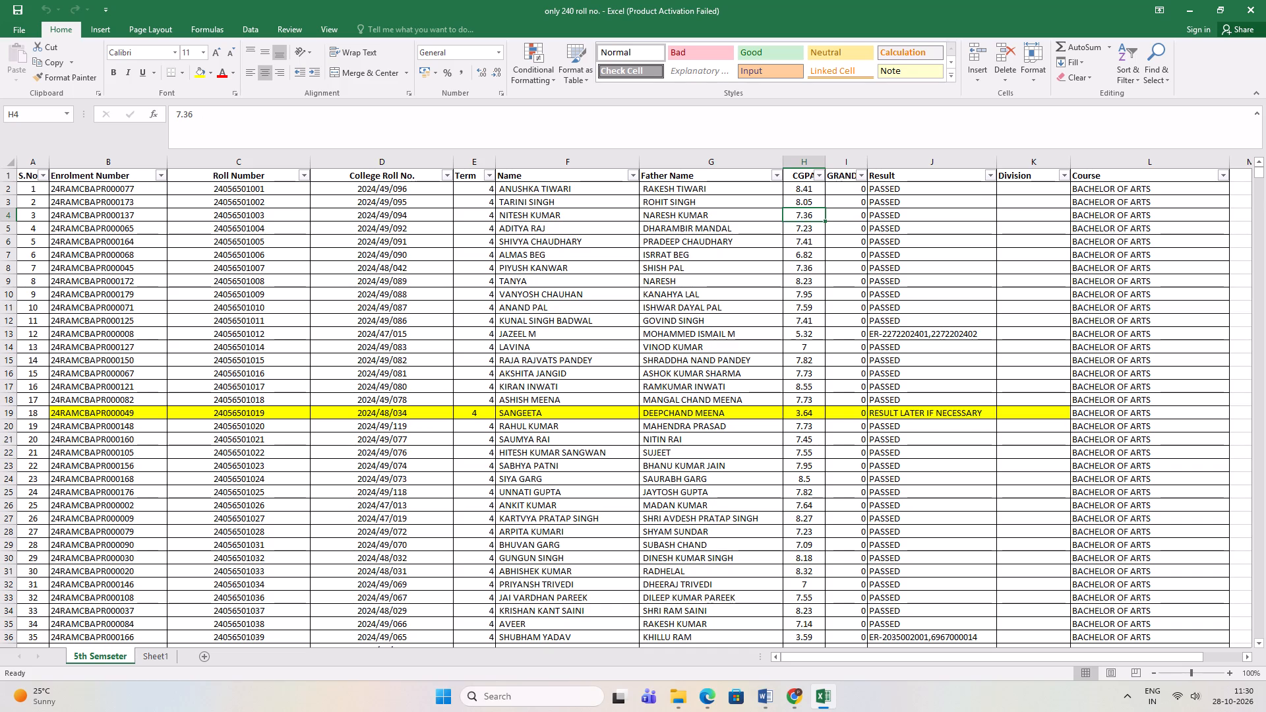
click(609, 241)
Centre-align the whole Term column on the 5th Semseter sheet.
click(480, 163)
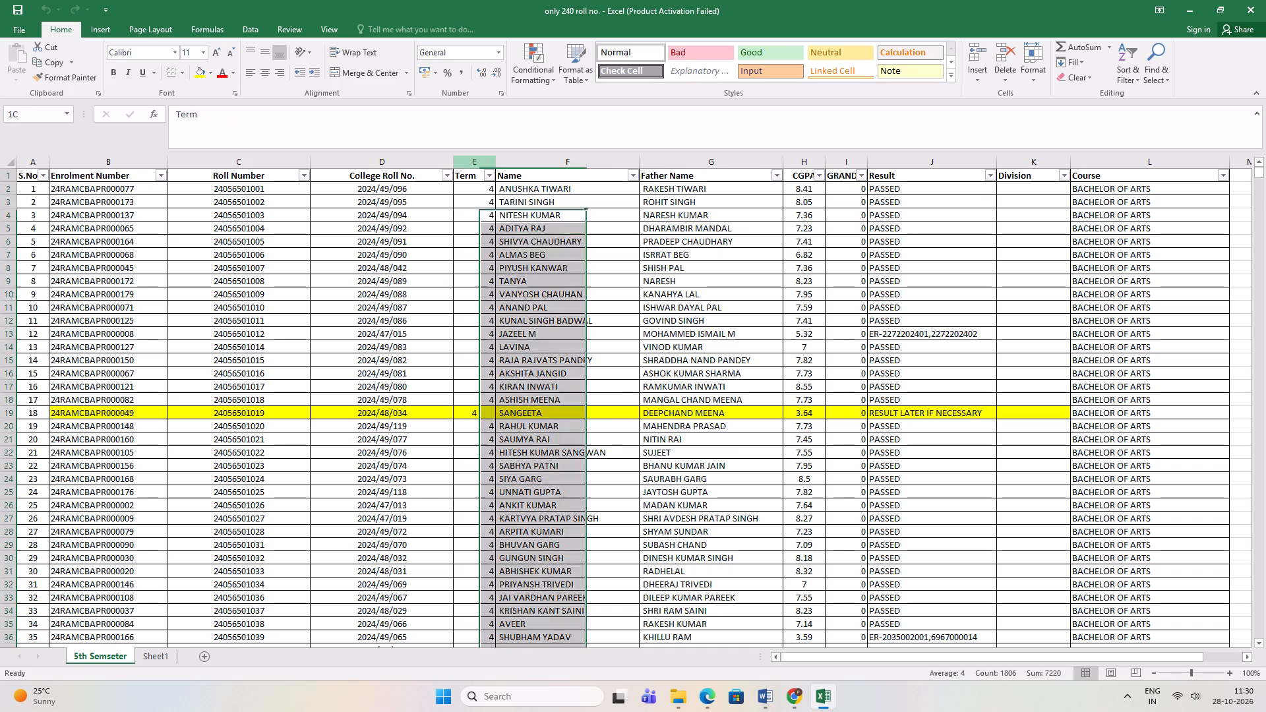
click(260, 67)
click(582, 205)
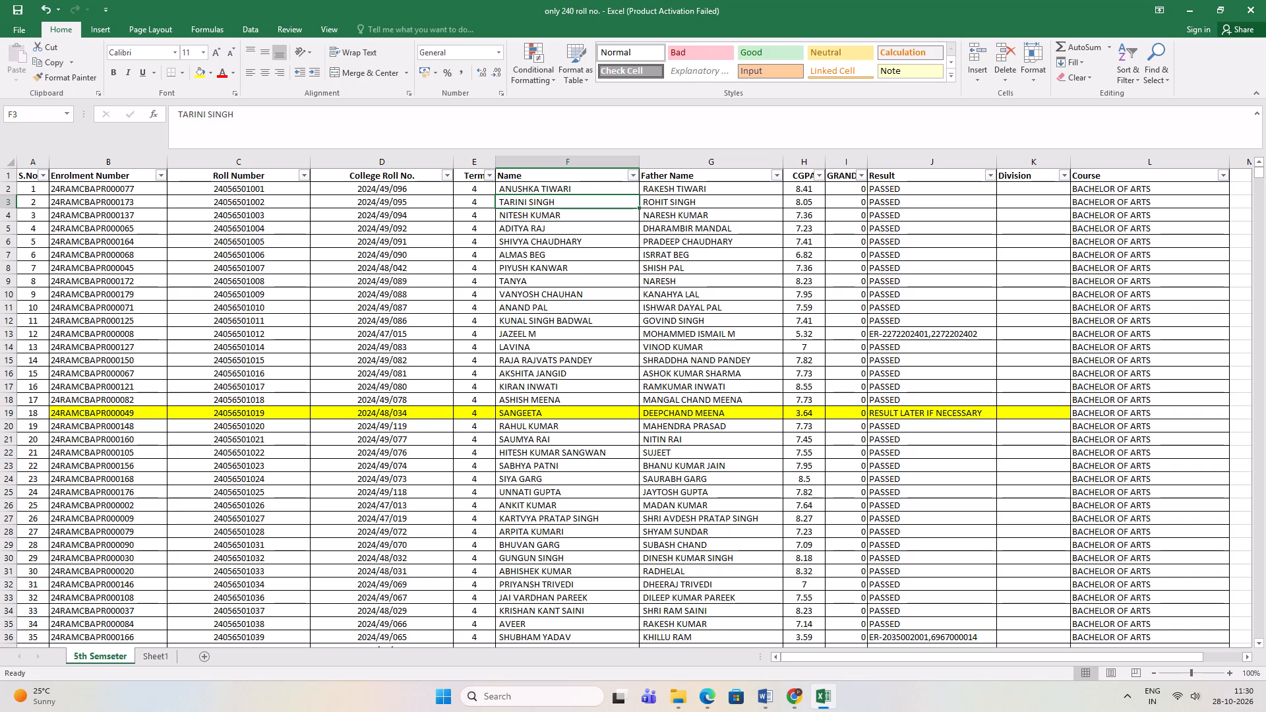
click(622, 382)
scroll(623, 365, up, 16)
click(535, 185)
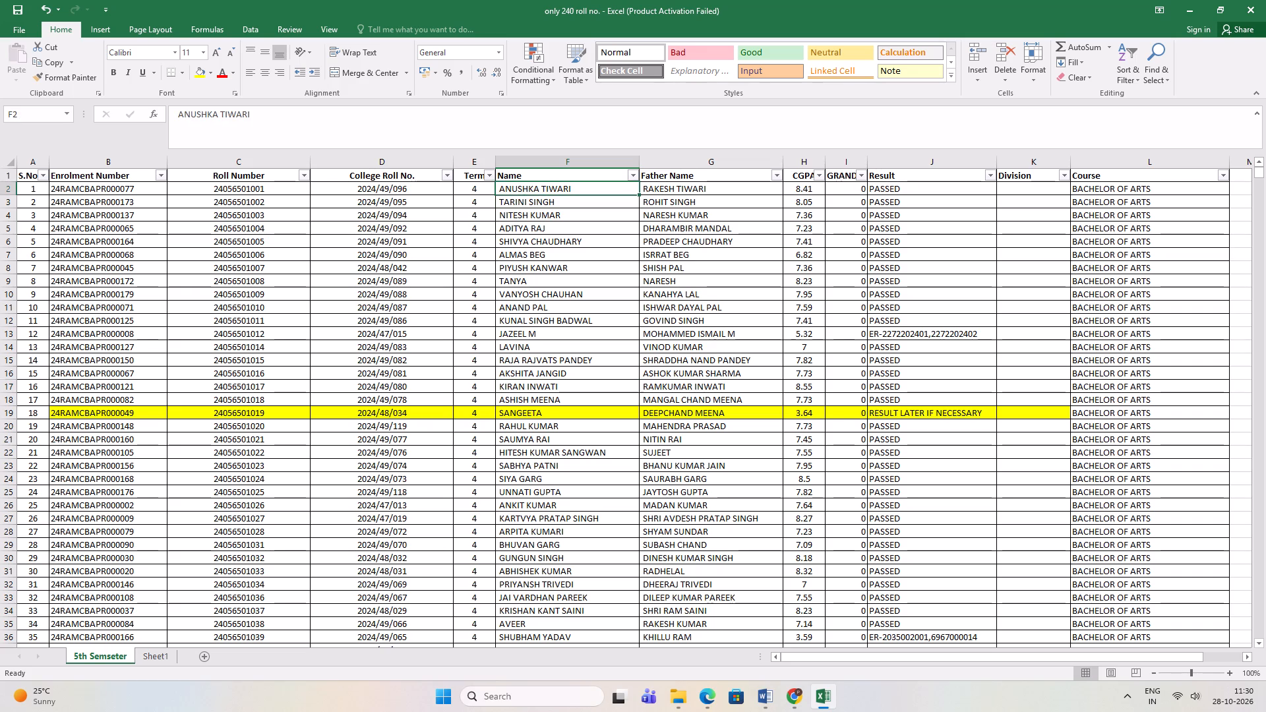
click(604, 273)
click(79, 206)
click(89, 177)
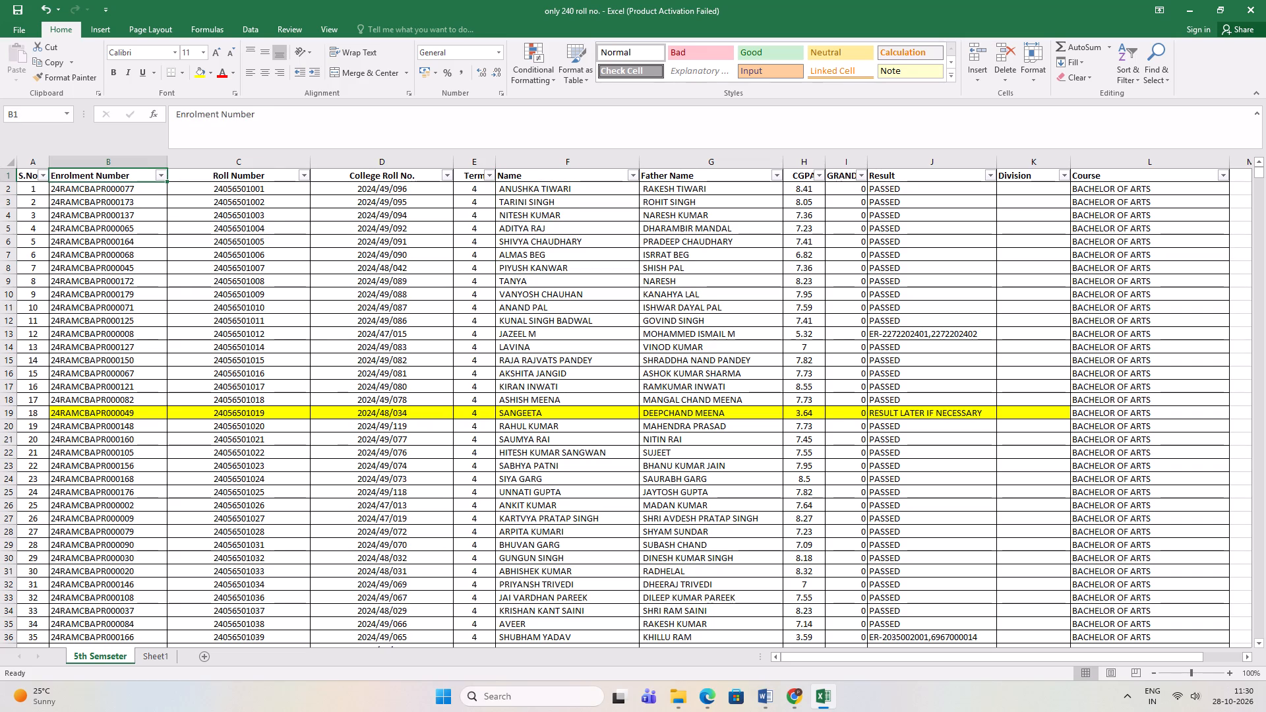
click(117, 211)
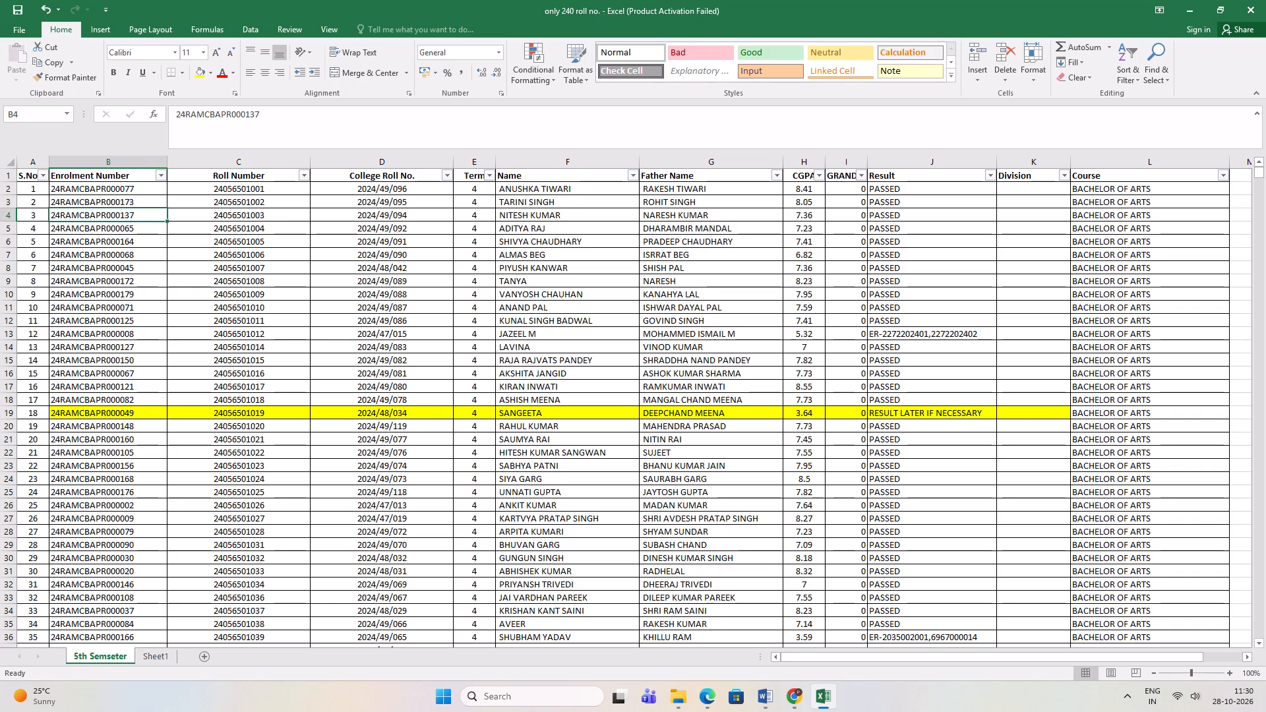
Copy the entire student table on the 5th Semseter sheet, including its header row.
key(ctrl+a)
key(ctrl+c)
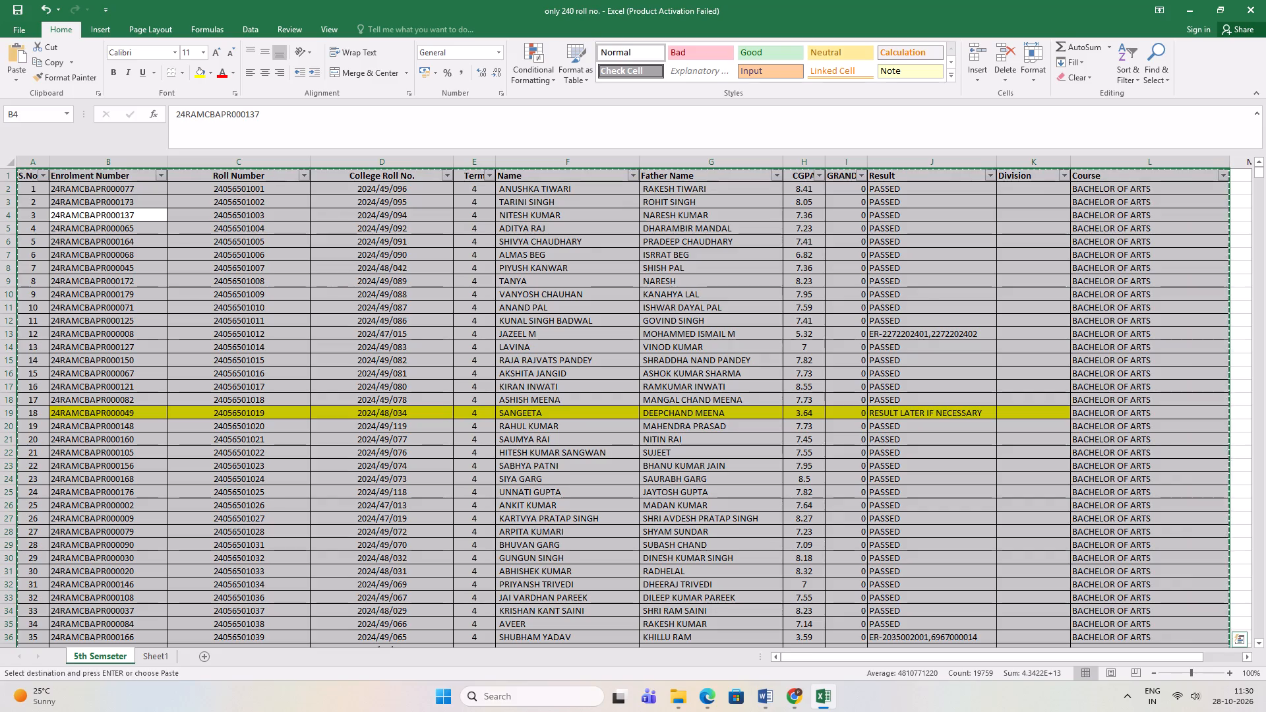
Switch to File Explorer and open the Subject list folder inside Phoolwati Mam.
click(683, 693)
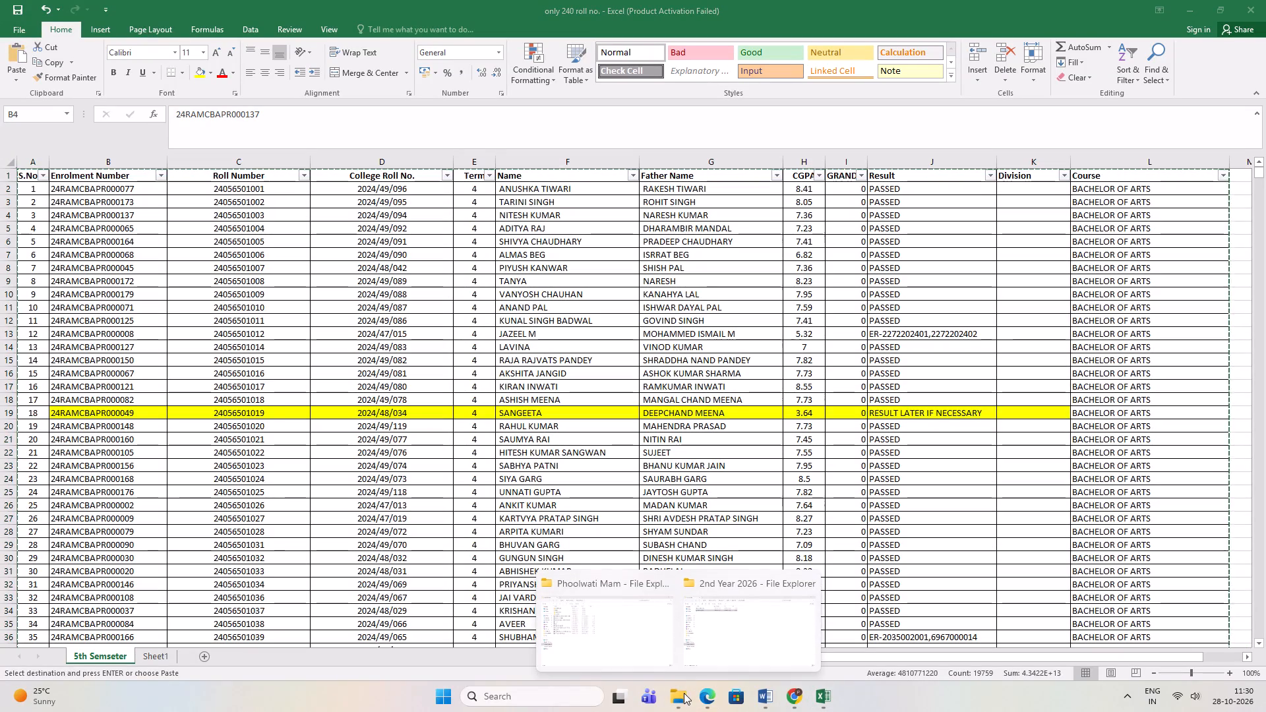
click(731, 612)
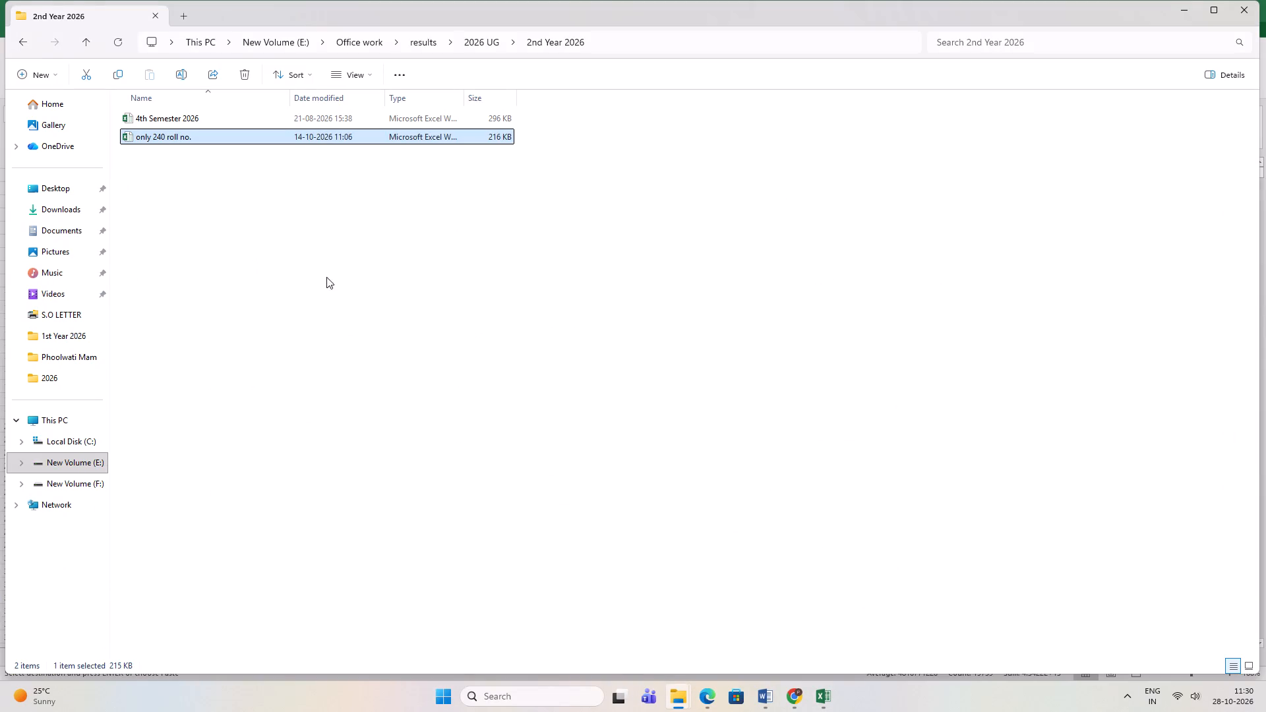
click(685, 697)
click(644, 639)
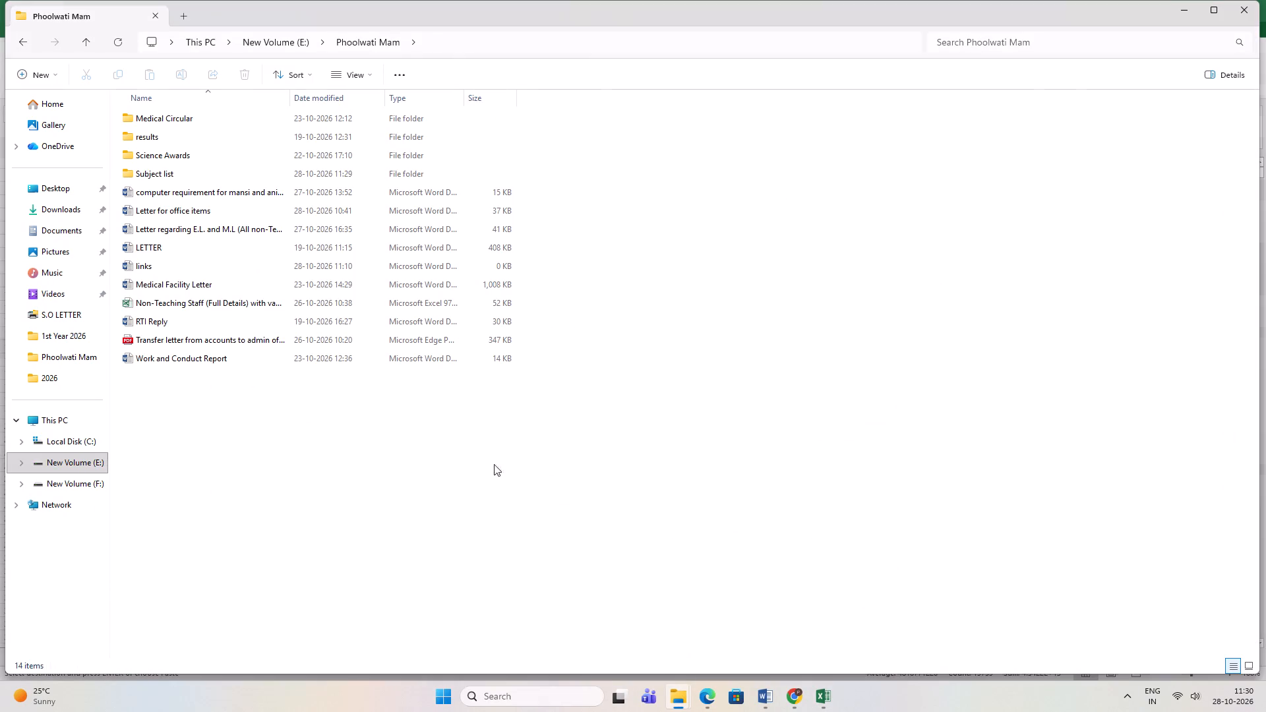
double_click(158, 177)
right_click(146, 144)
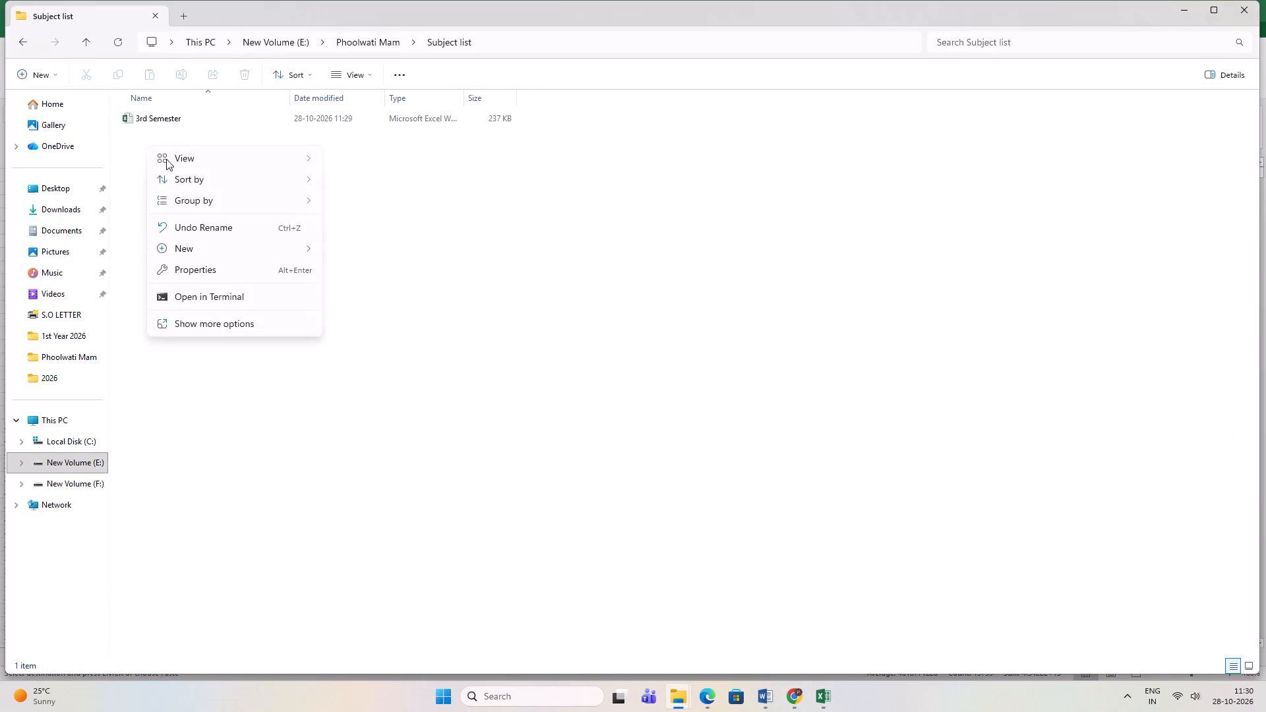
click(764, 445)
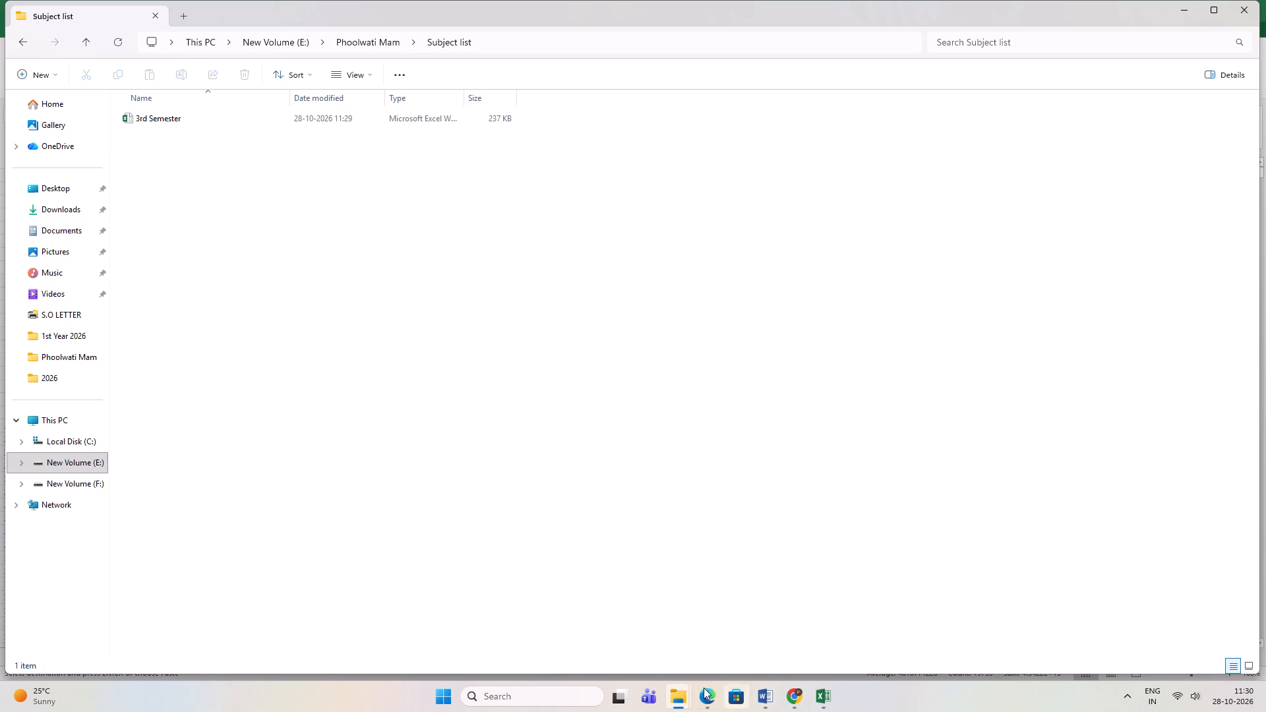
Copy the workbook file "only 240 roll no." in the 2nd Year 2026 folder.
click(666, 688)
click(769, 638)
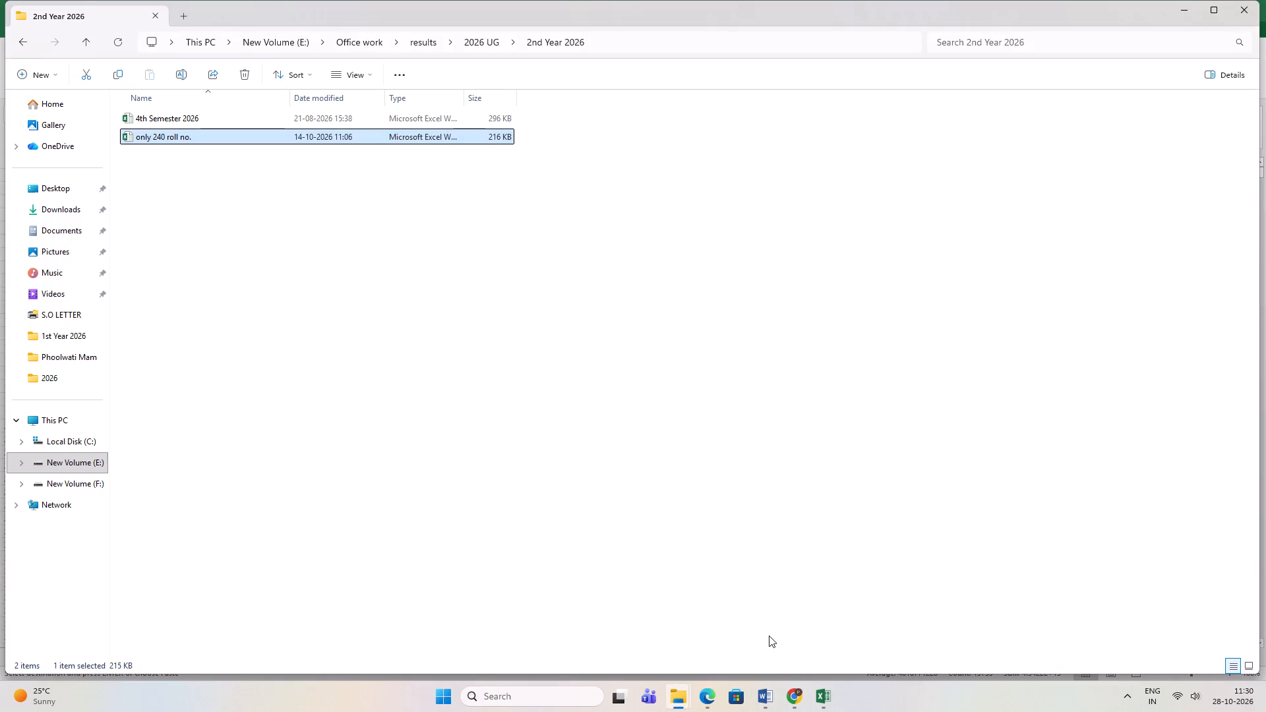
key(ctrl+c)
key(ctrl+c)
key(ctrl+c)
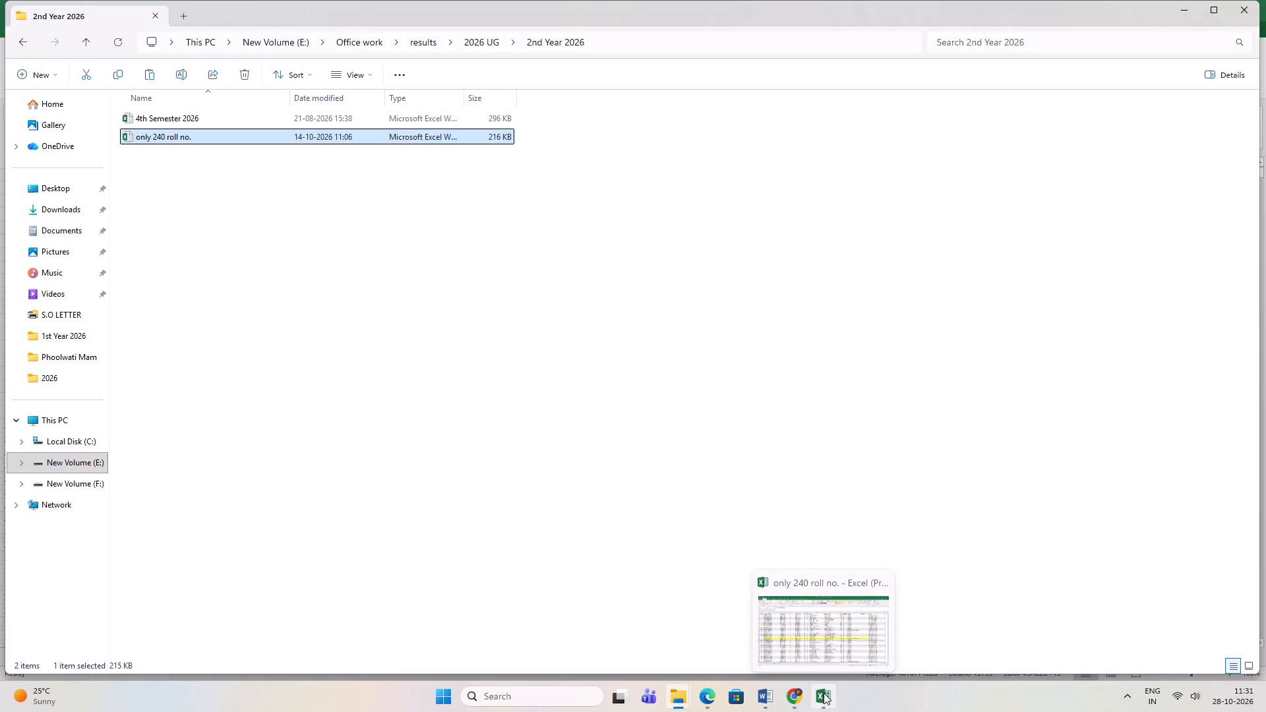
Return to the open "only 240 roll no." workbook in Excel and close it without saving the changes.
click(822, 639)
click(972, 247)
click(1265, 0)
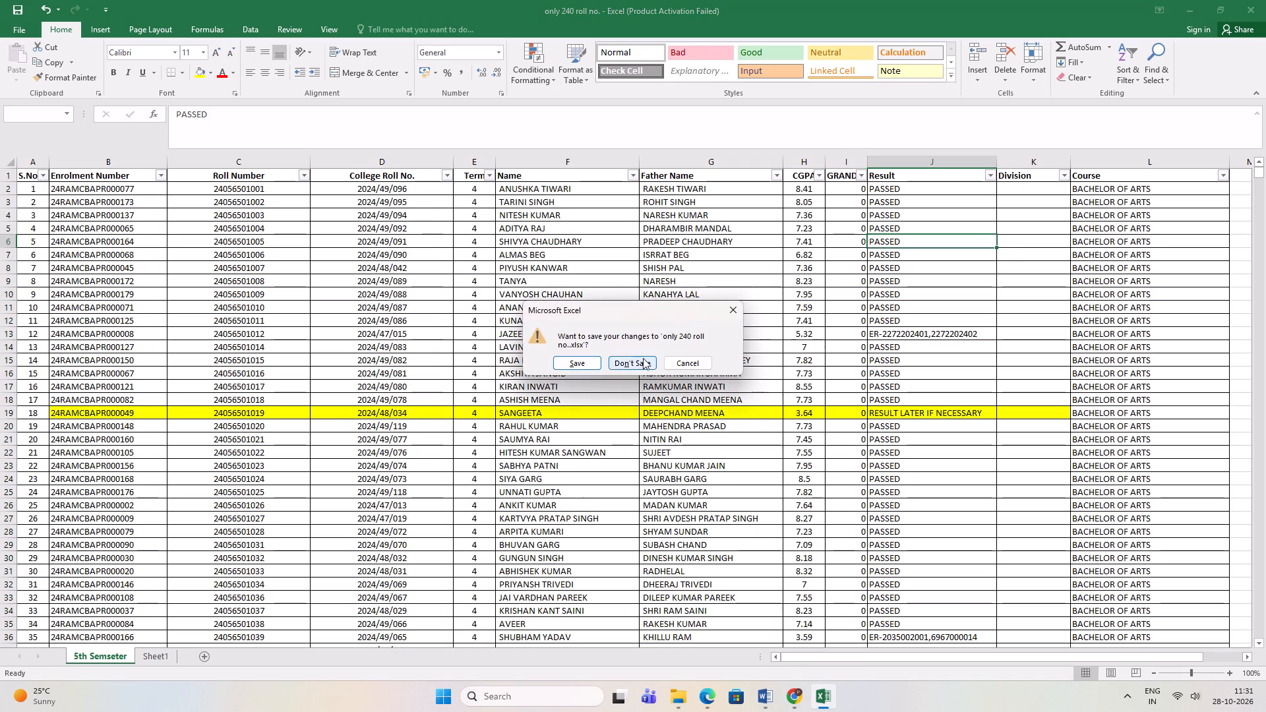
click(642, 358)
Copy the workbook "only 240 roll no." from the 2nd Year 2026 folder into the Subject list folder.
right_click(173, 132)
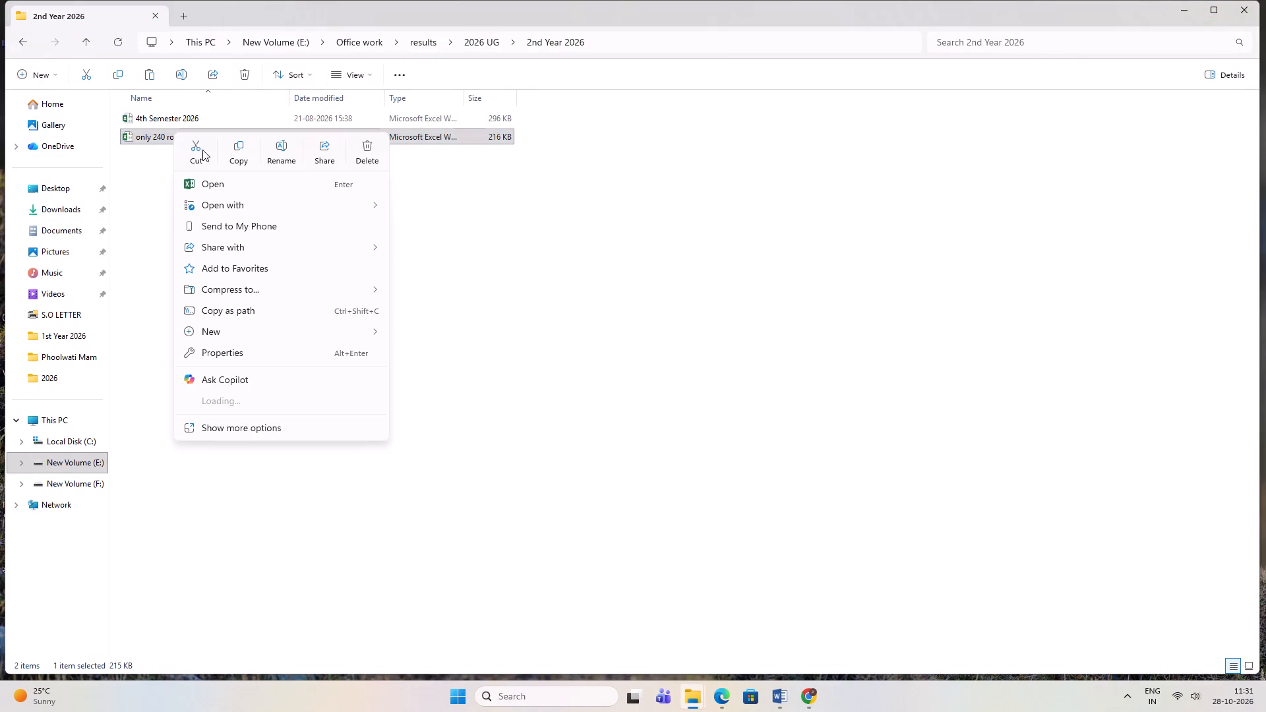
click(239, 148)
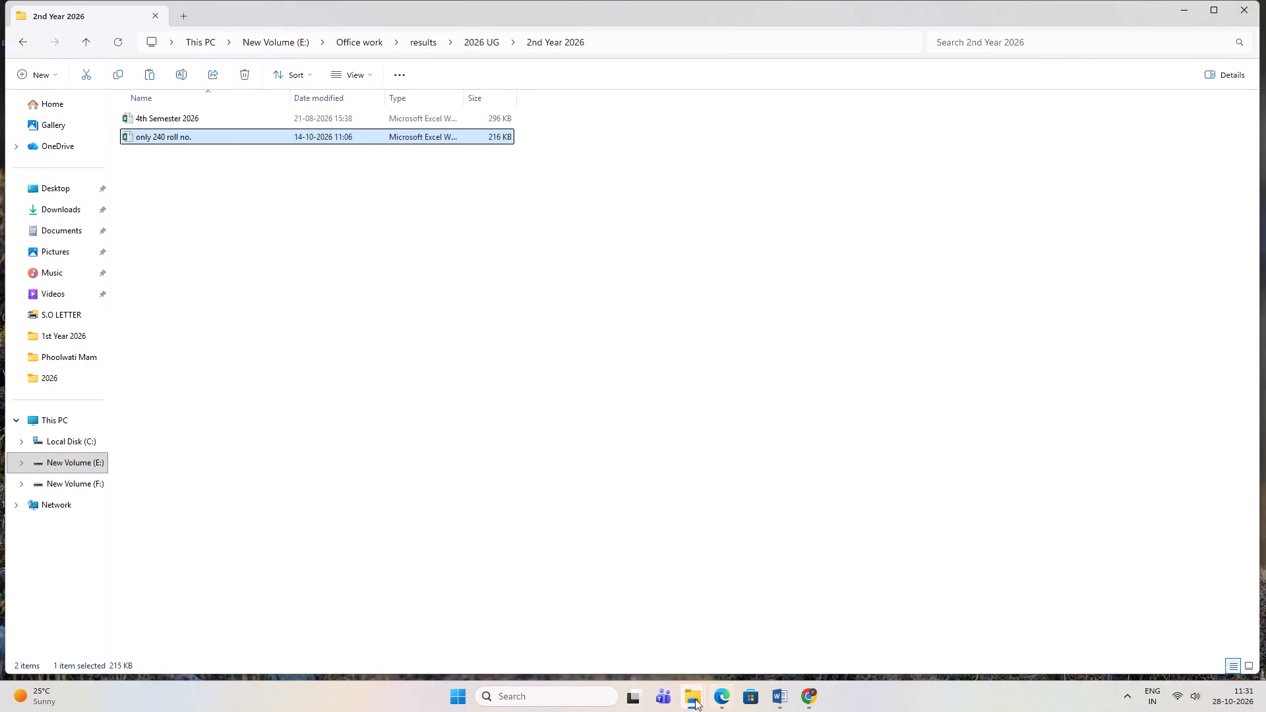
click(694, 699)
click(641, 628)
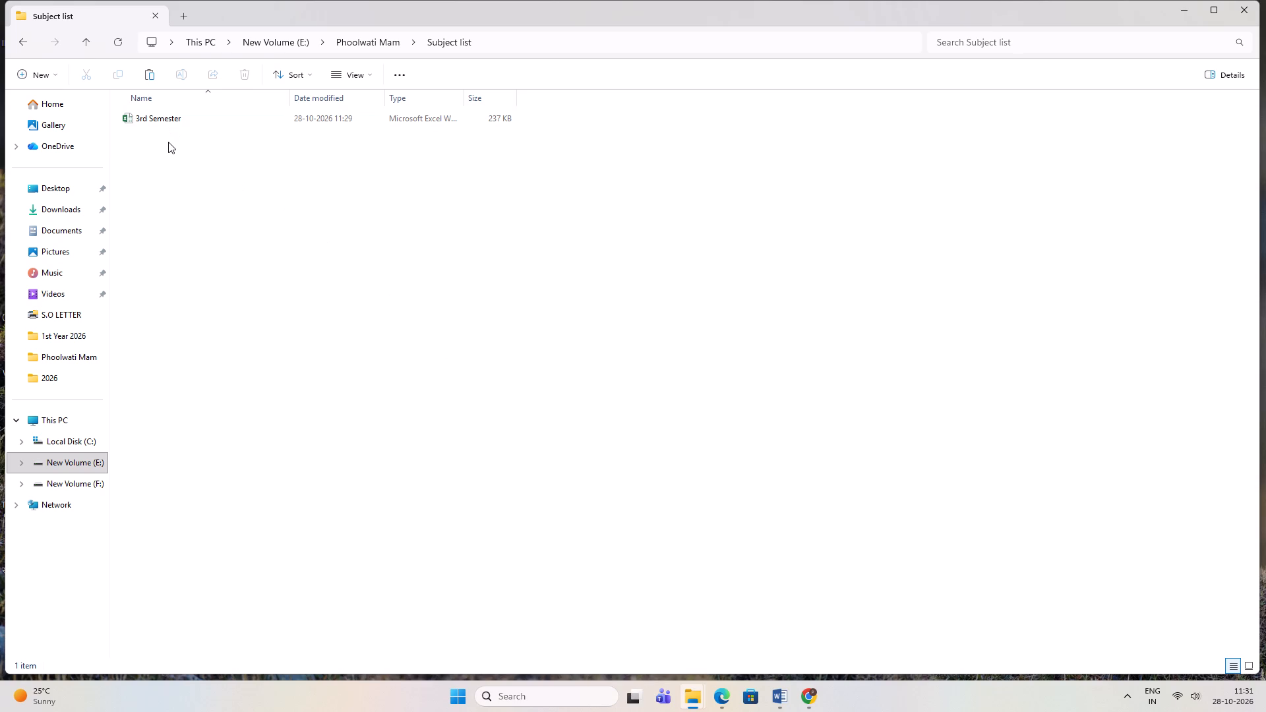
right_click(168, 142)
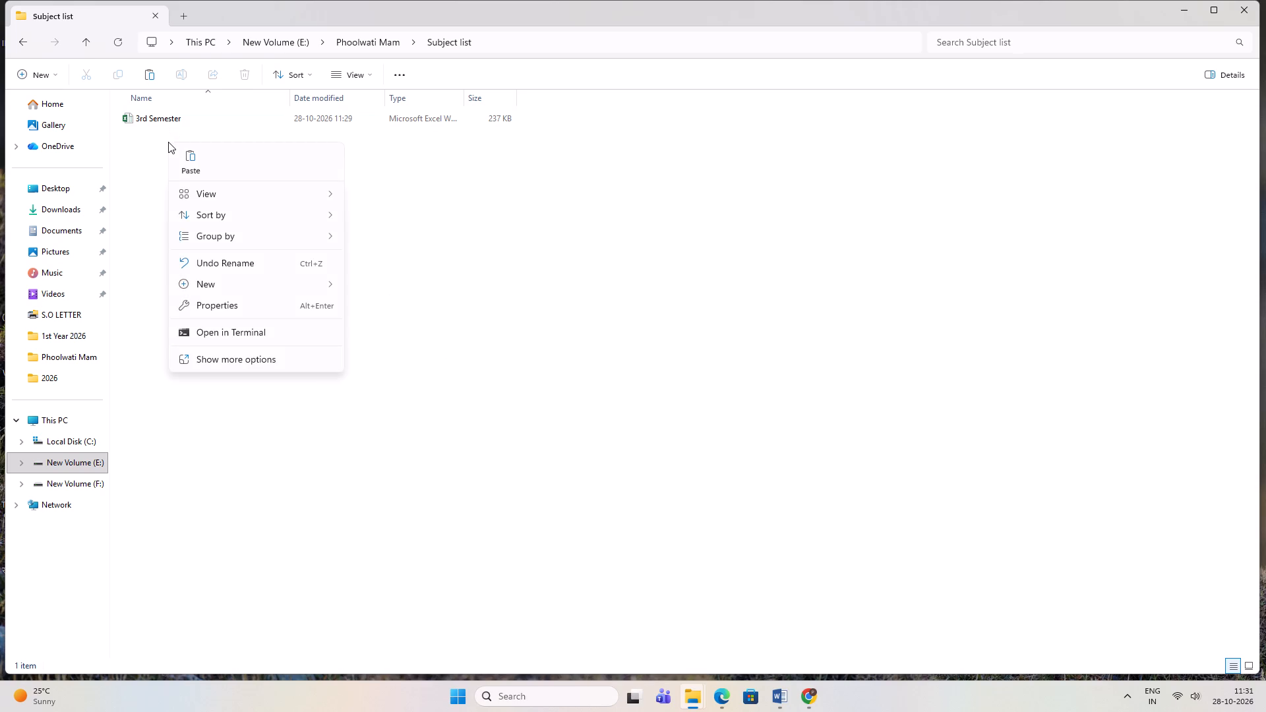
click(194, 159)
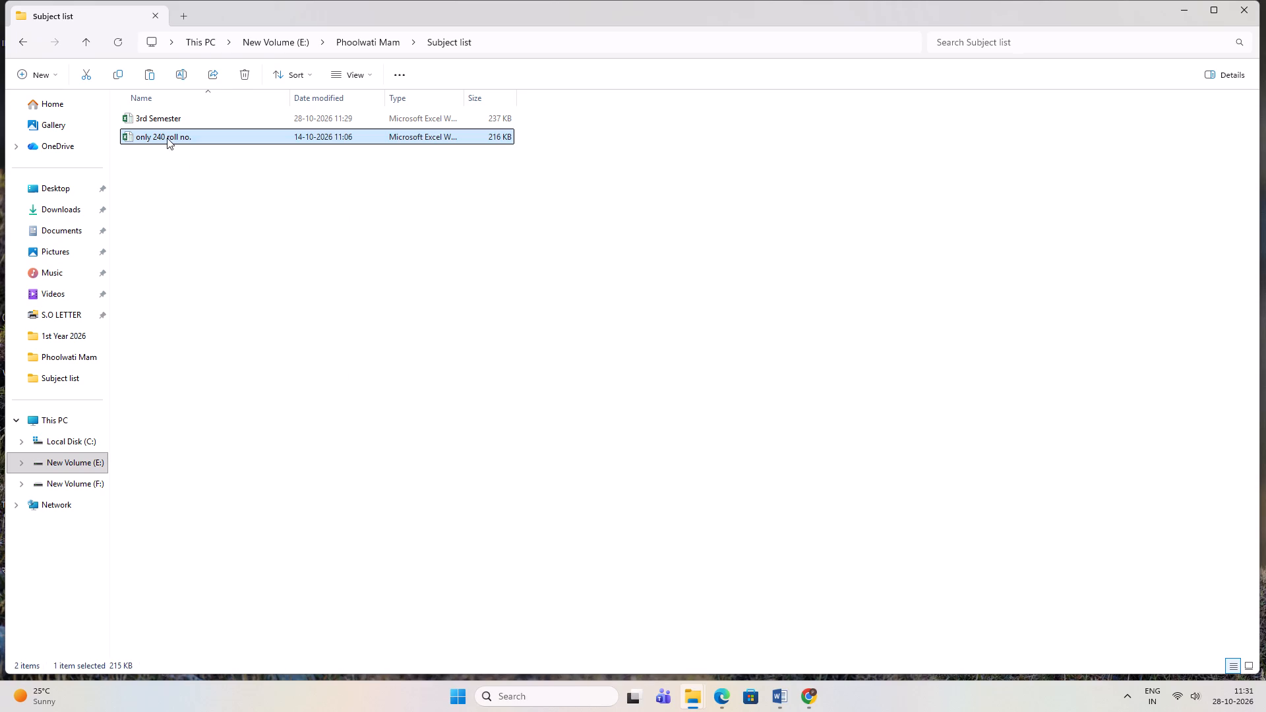
Rename the pasted workbook in the Subject list folder as "5th semester".
right_click(167, 138)
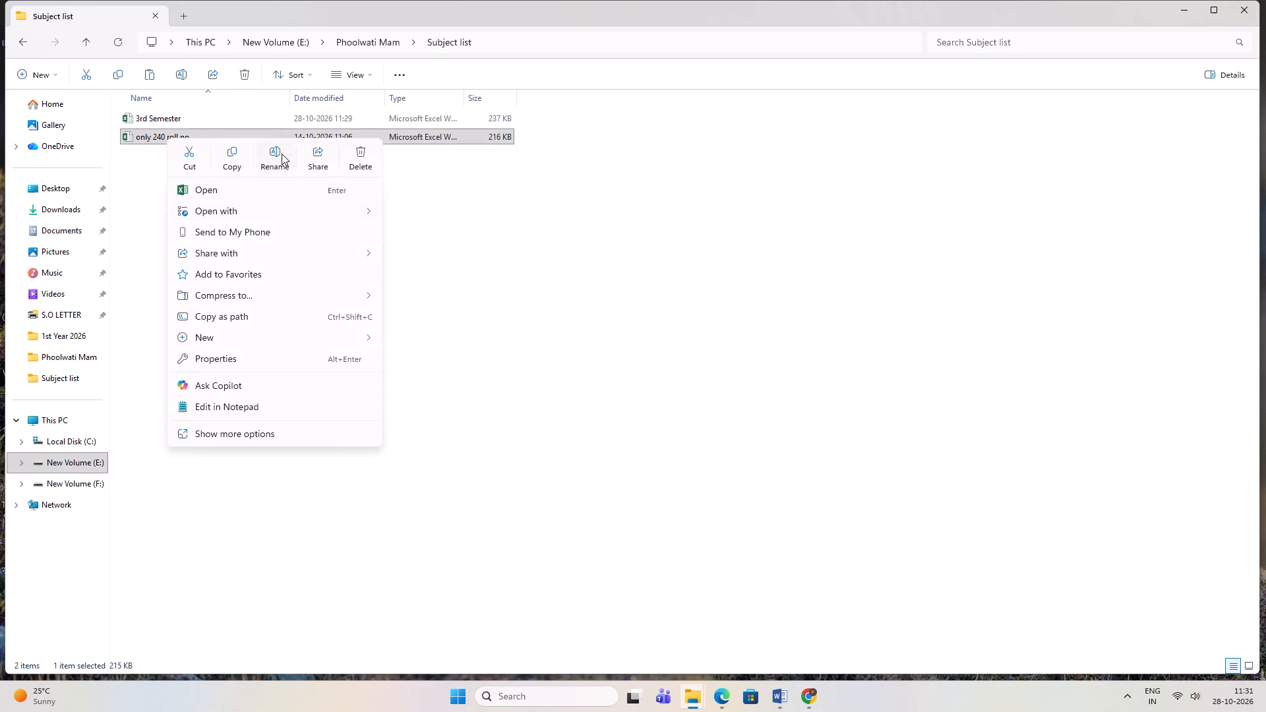
click(282, 154)
text(5th semester)
key(Return)
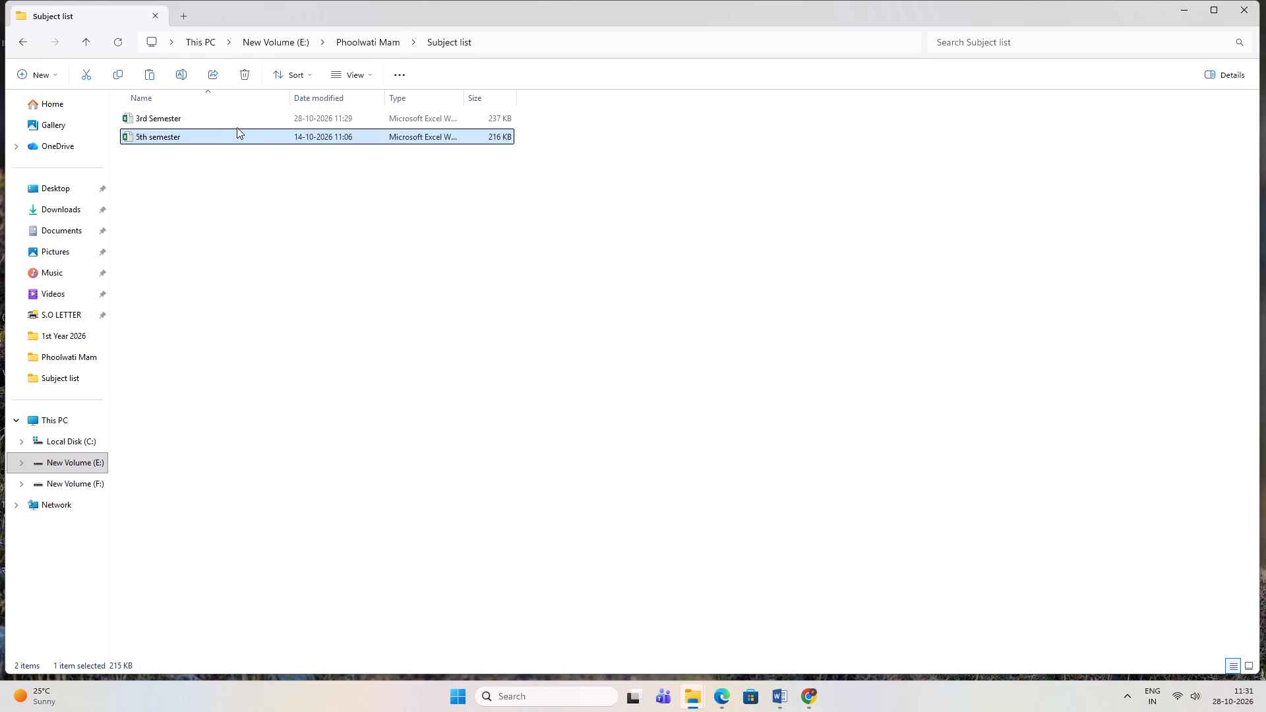
Open the 5th semester workbook in Excel and dismiss the activation wizard.
double_click(150, 139)
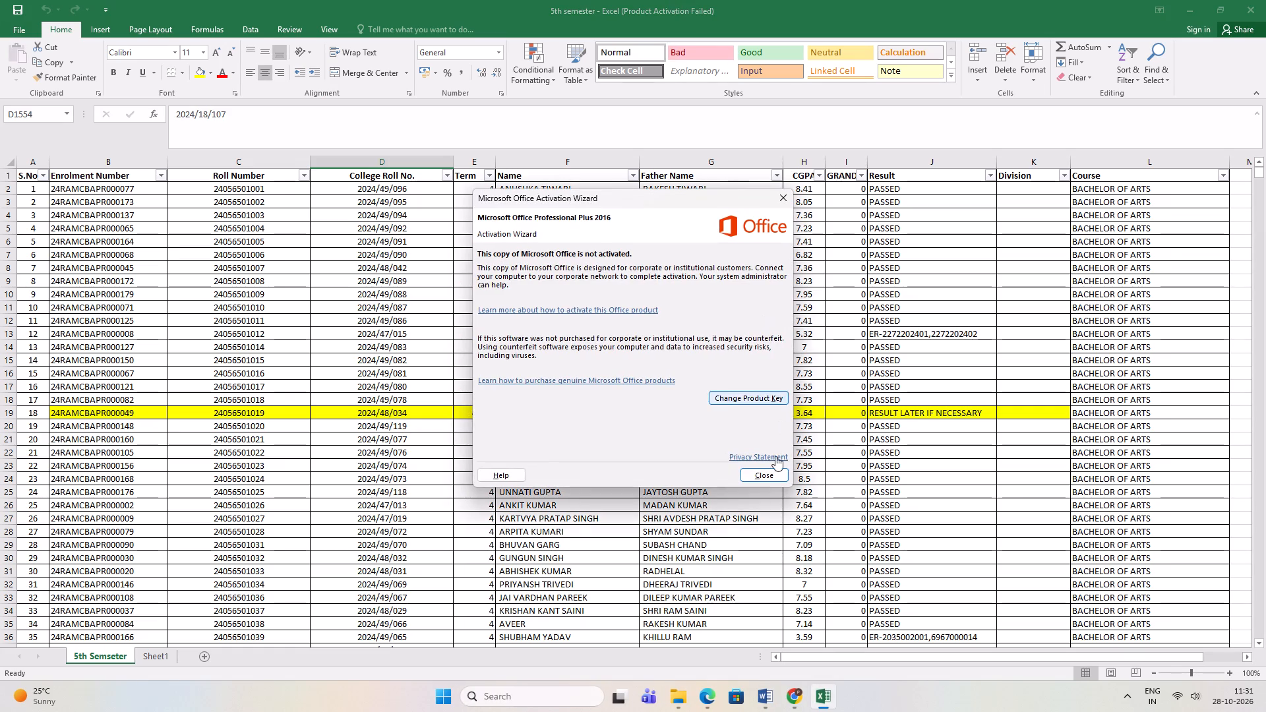
click(770, 480)
click(559, 268)
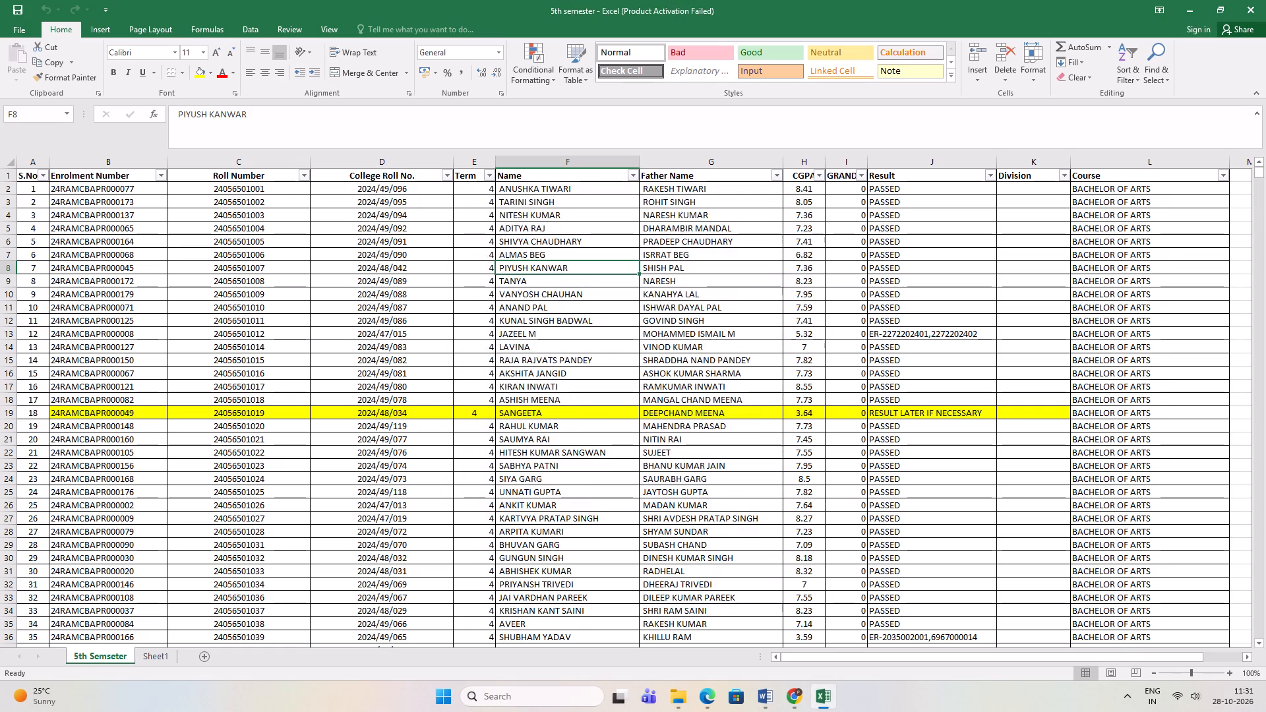
Copy the entire 5th Semseter sheet and paste it over itself as values only.
scroll(113, 278, up, 5)
click(156, 651)
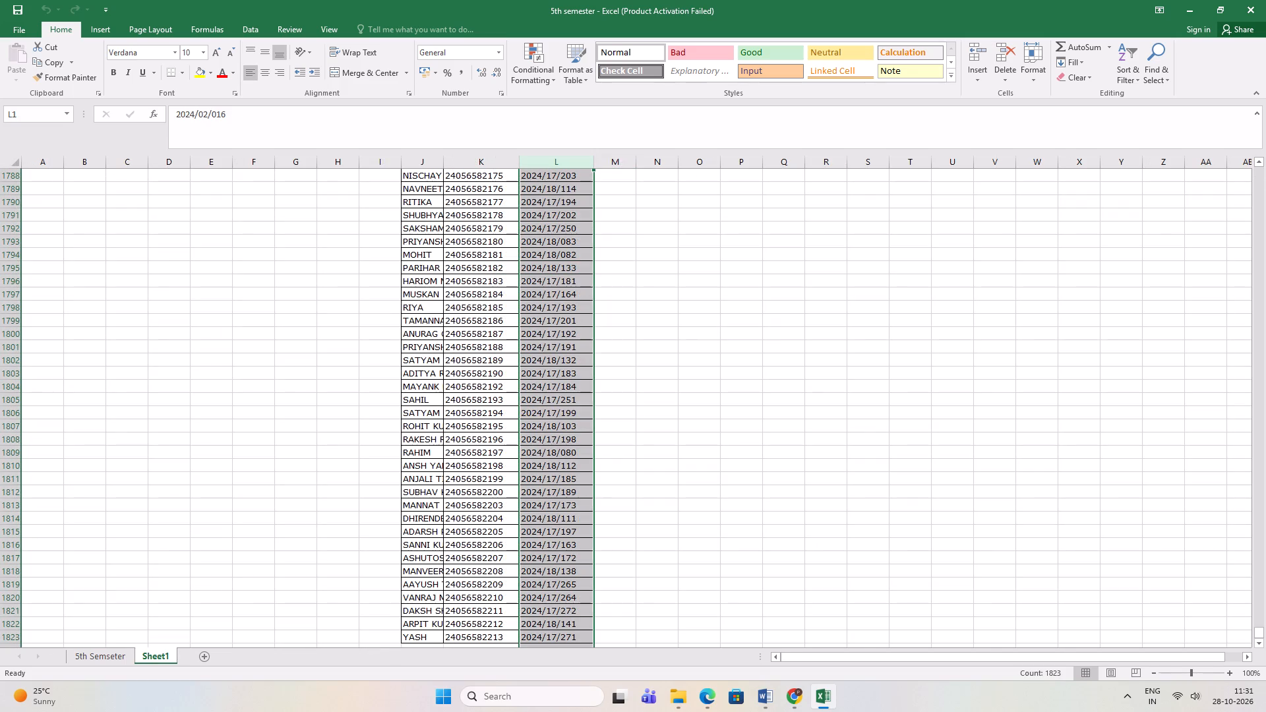
scroll(154, 646, up, 15)
click(117, 652)
scroll(198, 475, up, 7)
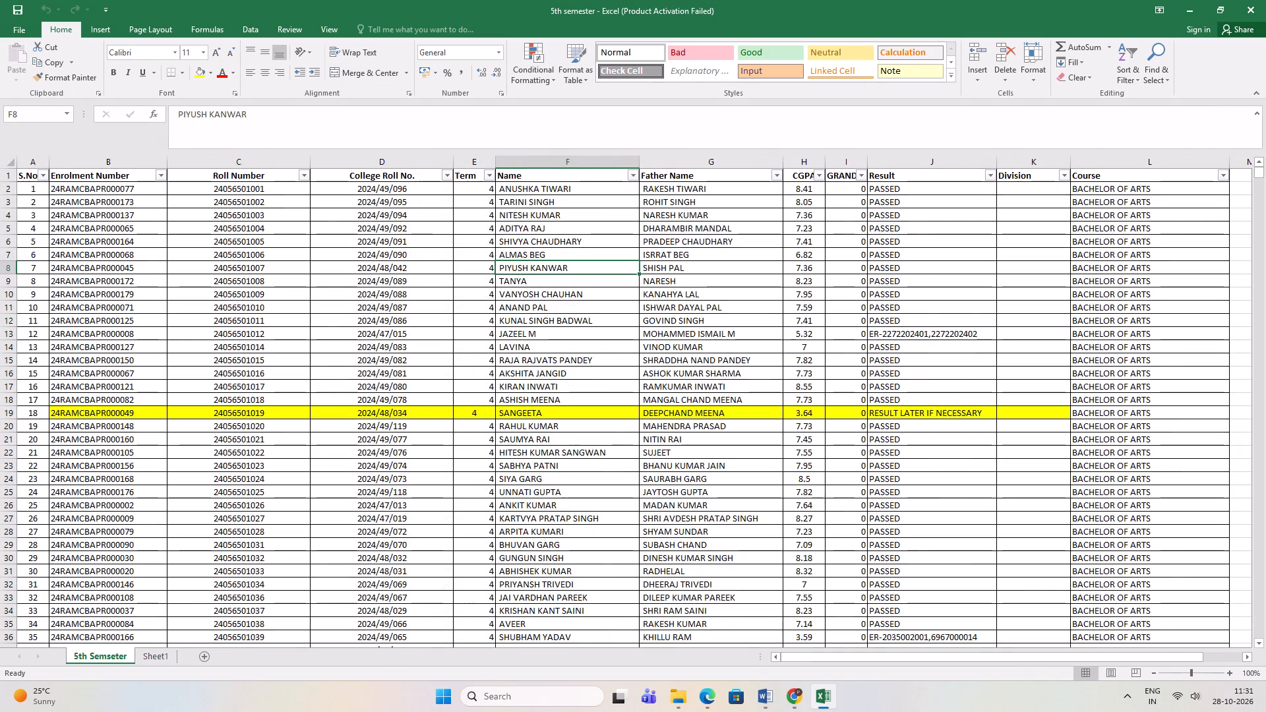
key(ctrl+a)
key(ctrl+a)
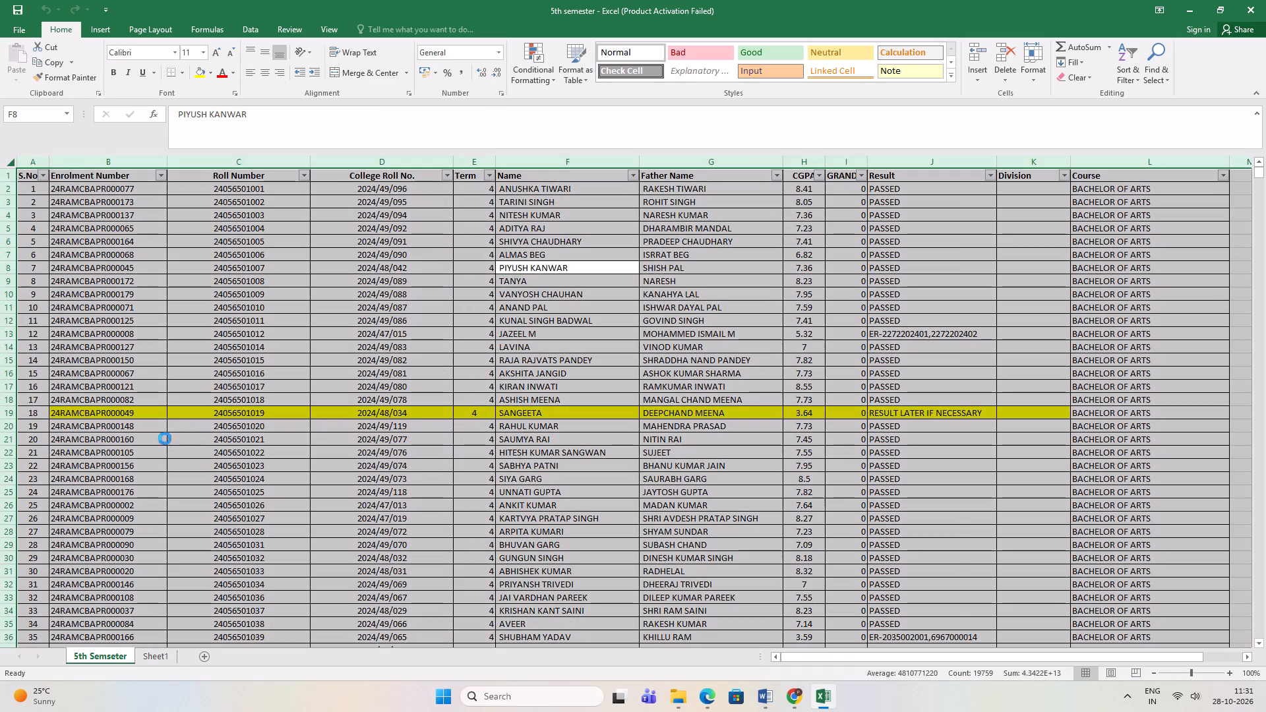
key(ctrl+c)
right_click(381, 330)
click(431, 392)
click(428, 317)
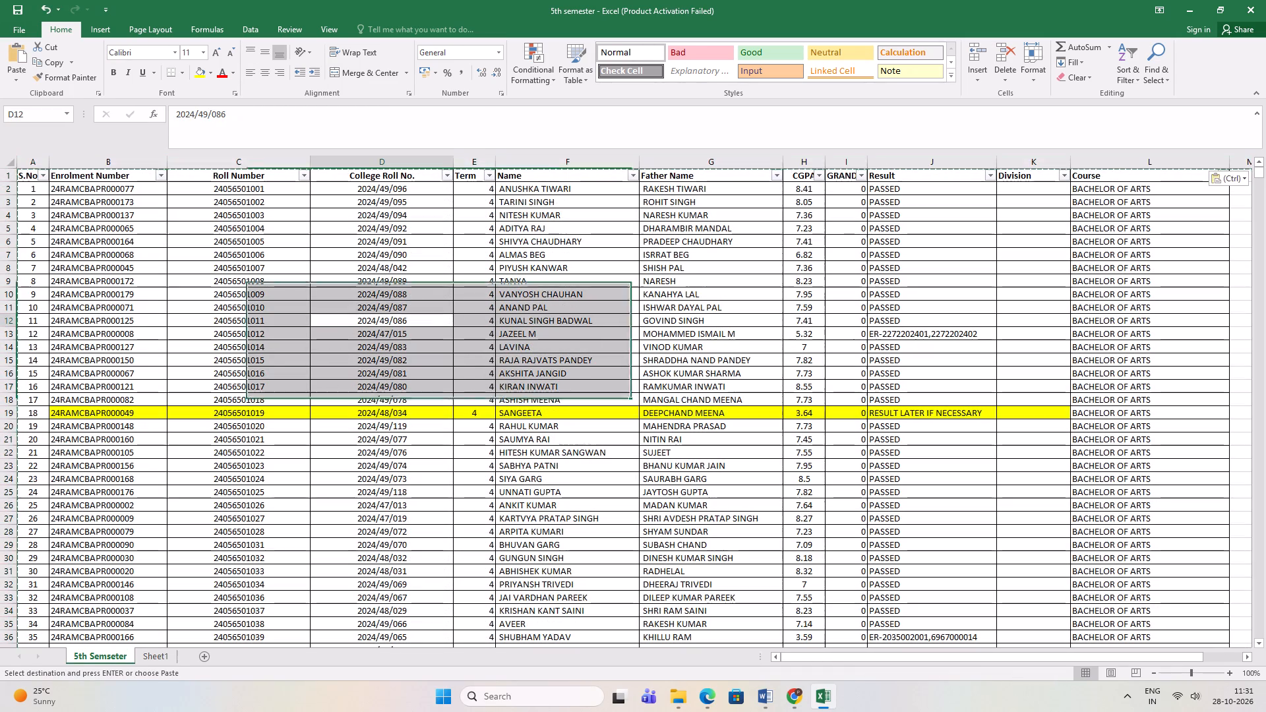
Delete Sheet1 from the 5th semester workbook.
click(151, 660)
right_click(154, 655)
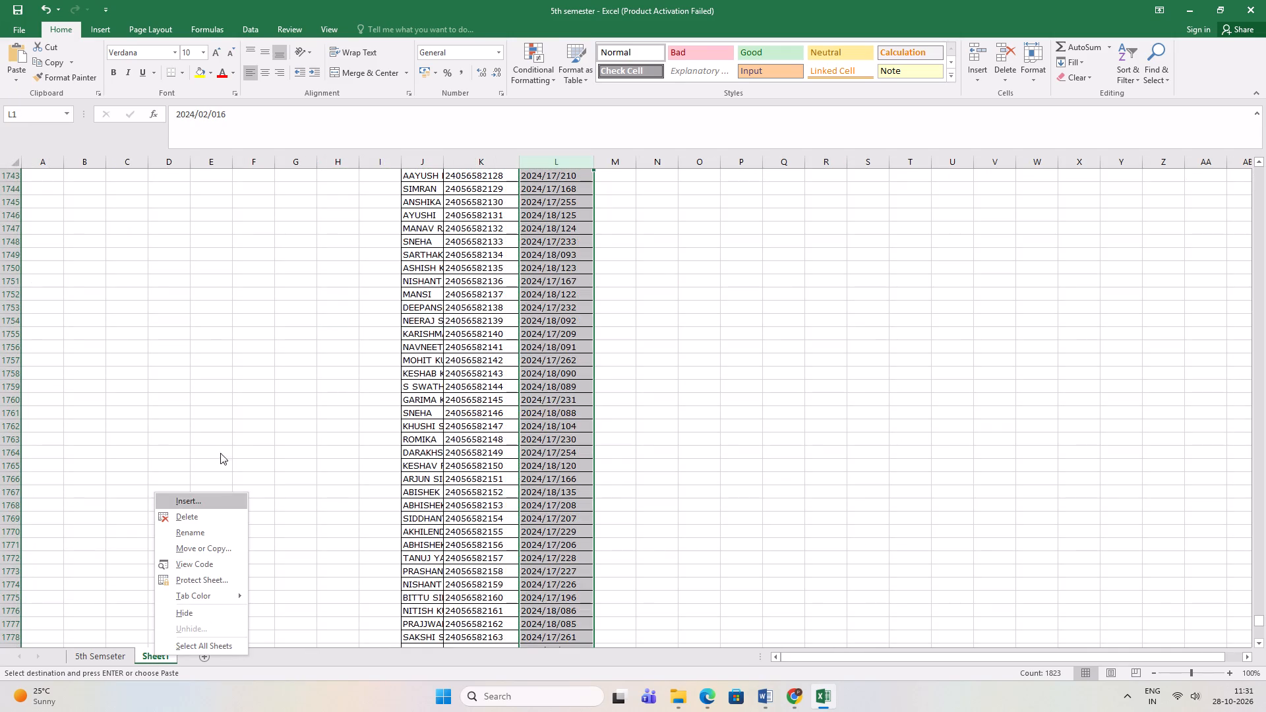
click(210, 517)
click(627, 379)
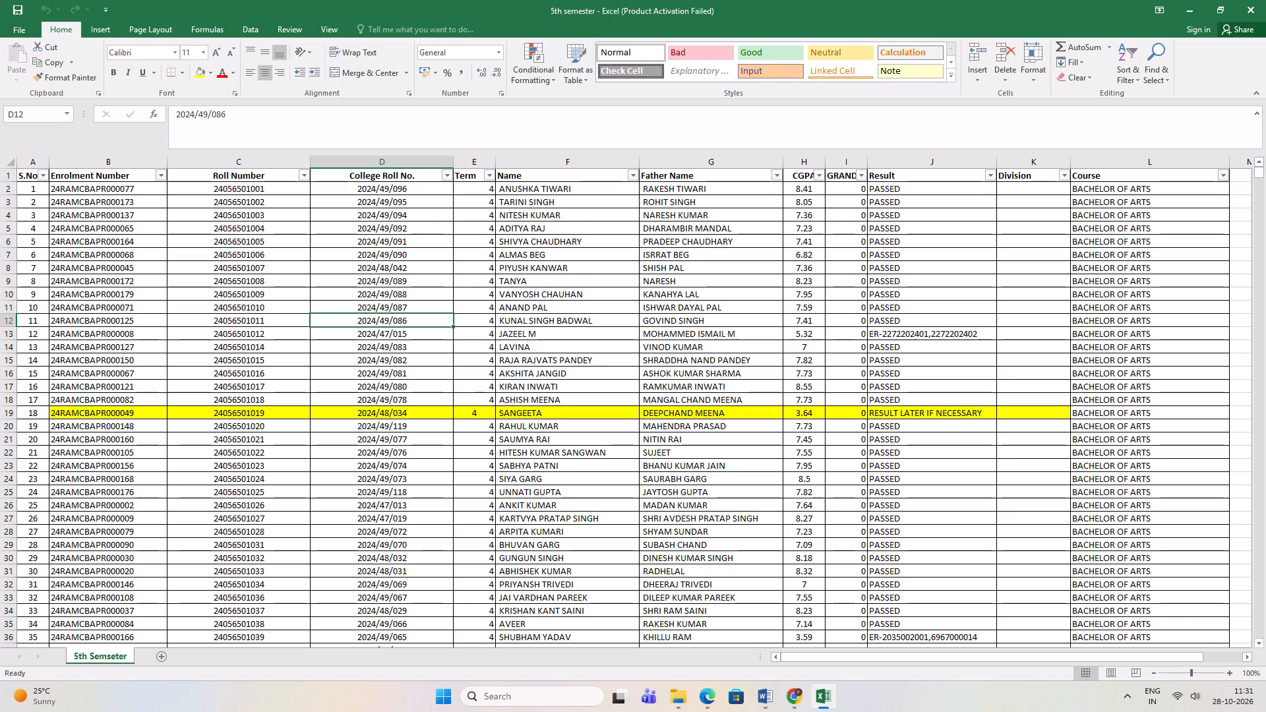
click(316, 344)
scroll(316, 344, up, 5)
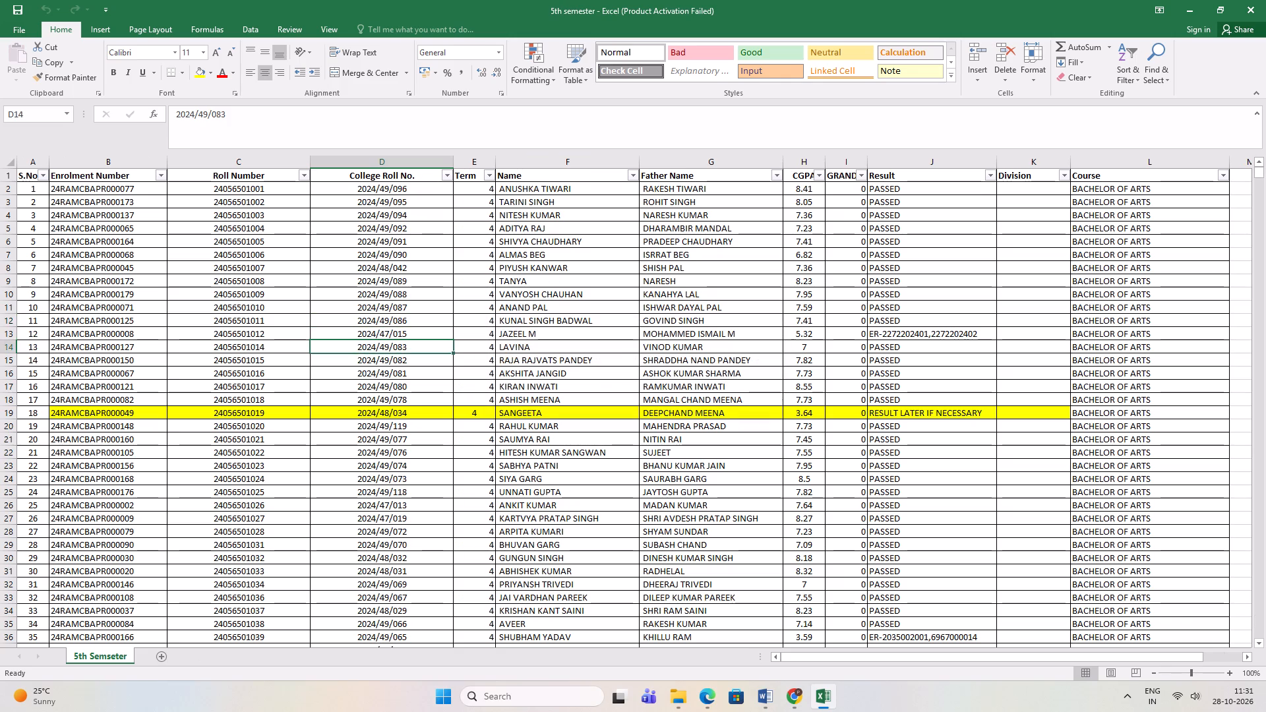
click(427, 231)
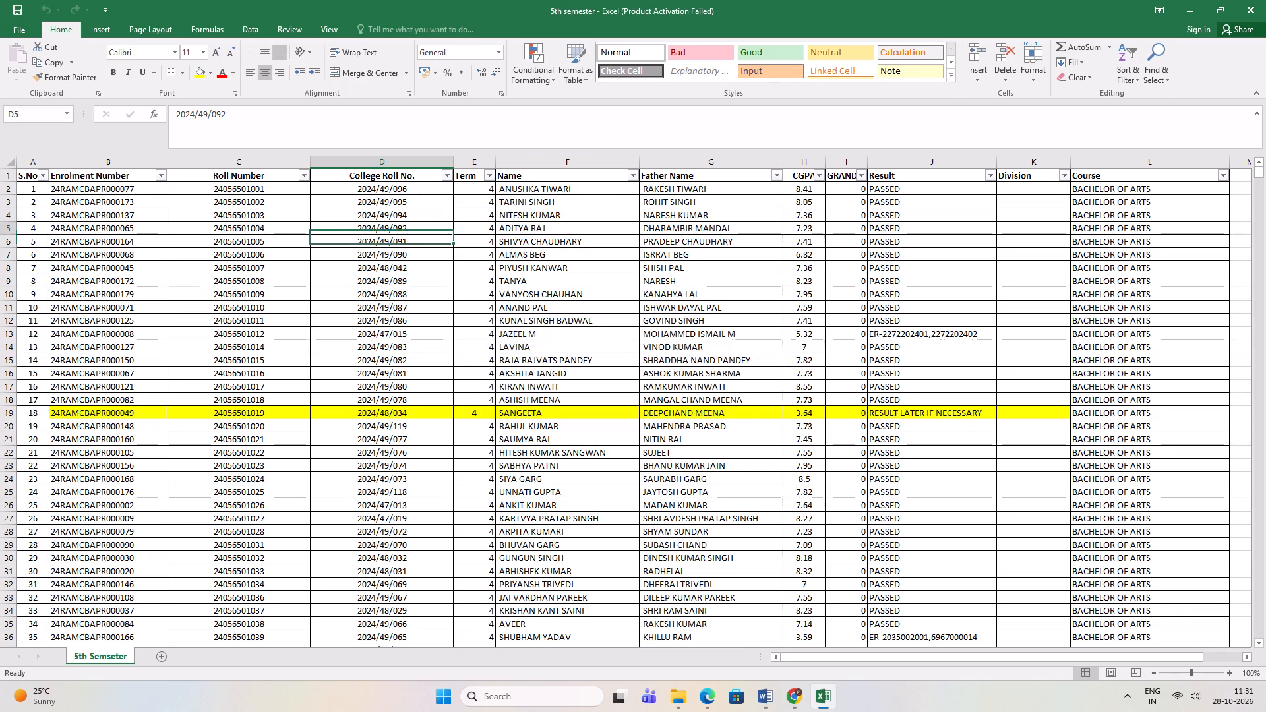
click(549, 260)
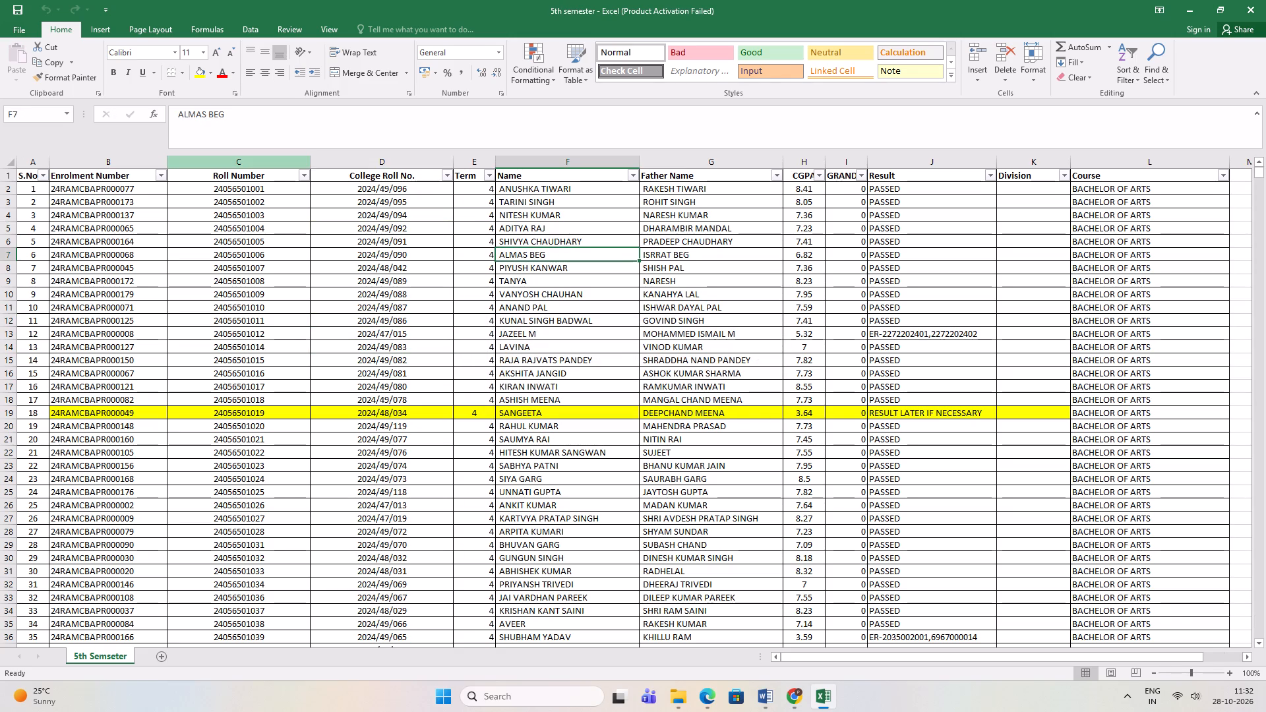
Copy the Roll Number through Course columns and paste them into a new sheet from C1, keeping the source column widths.
drag(253, 159, 486, 170)
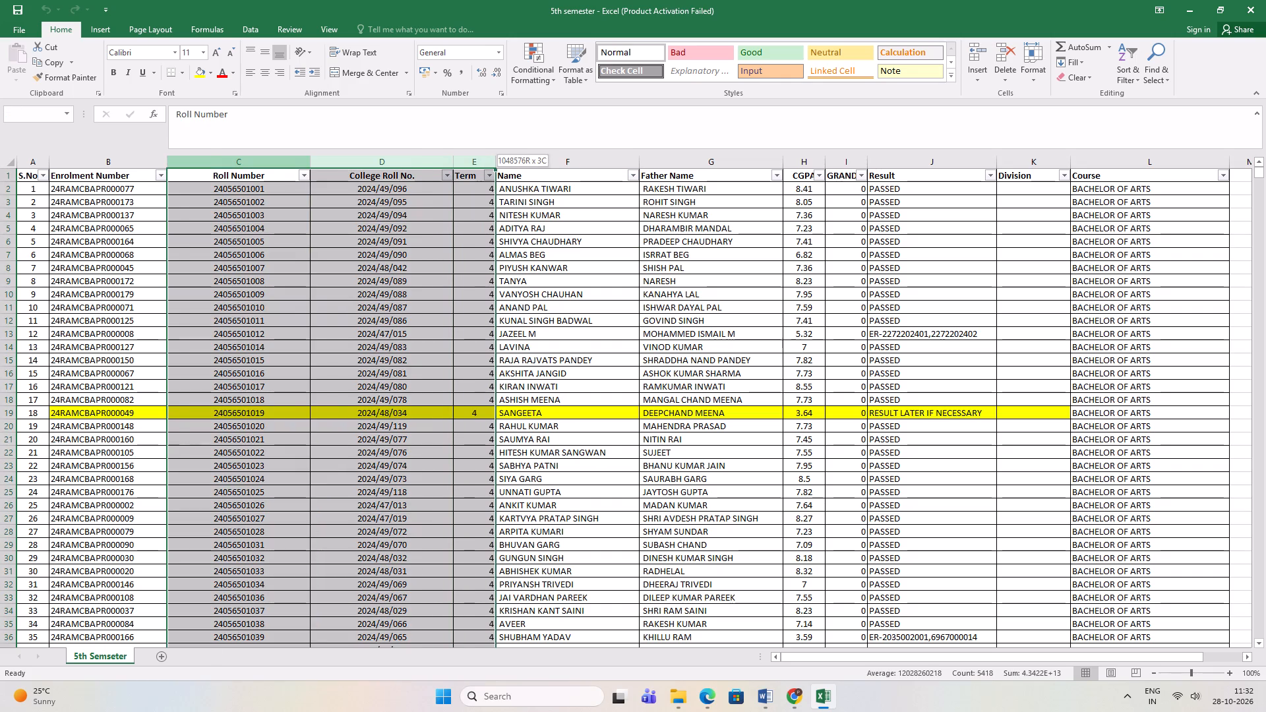
drag(486, 170, 665, 183)
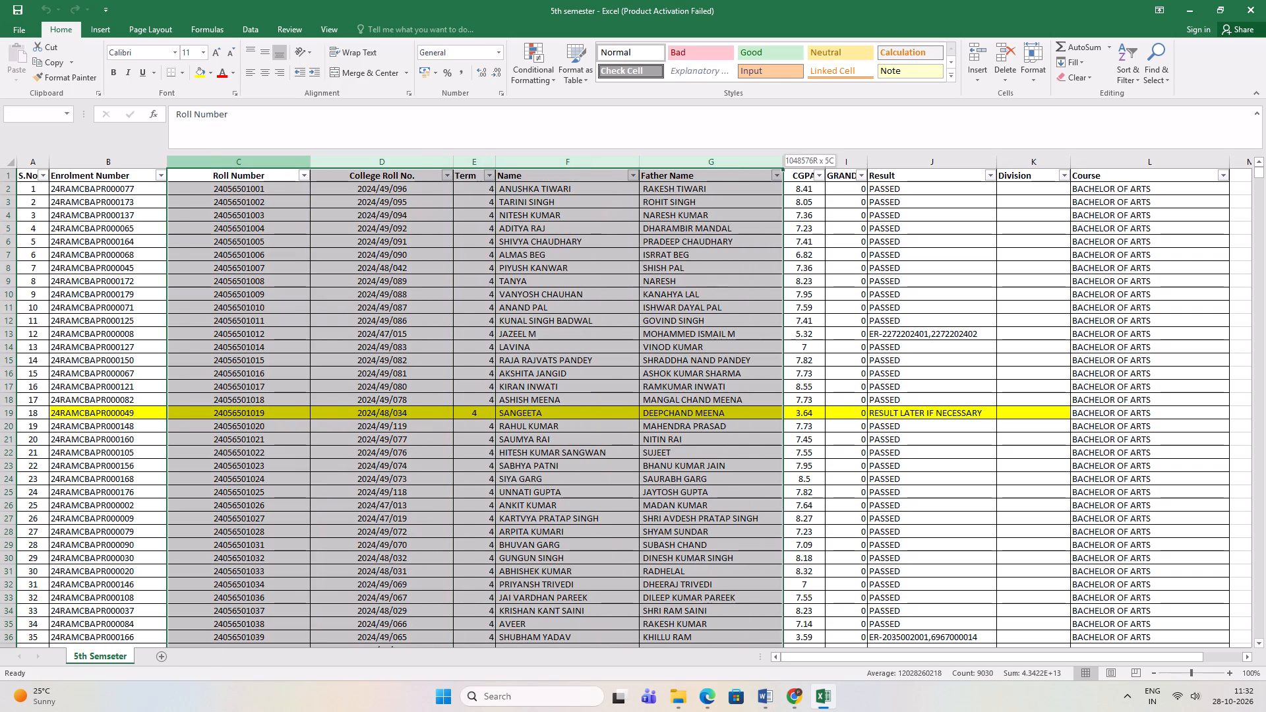
drag(665, 183, 1205, 229)
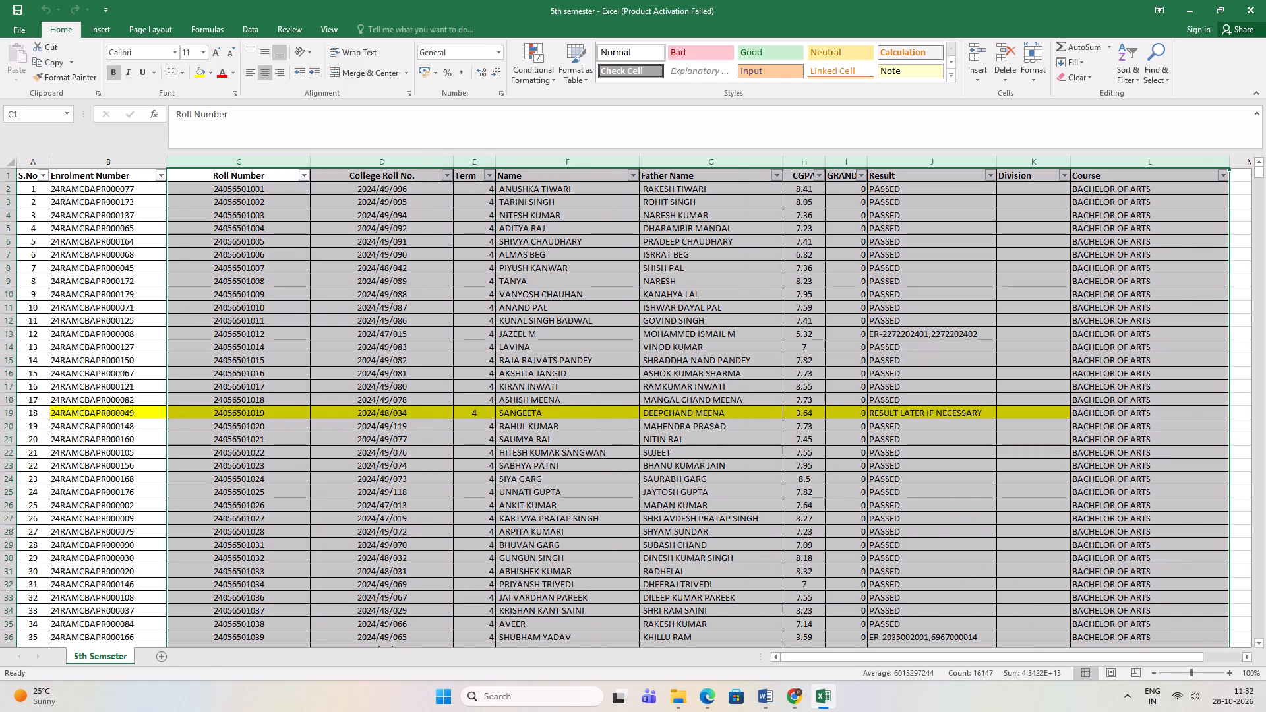
key(ctrl+c)
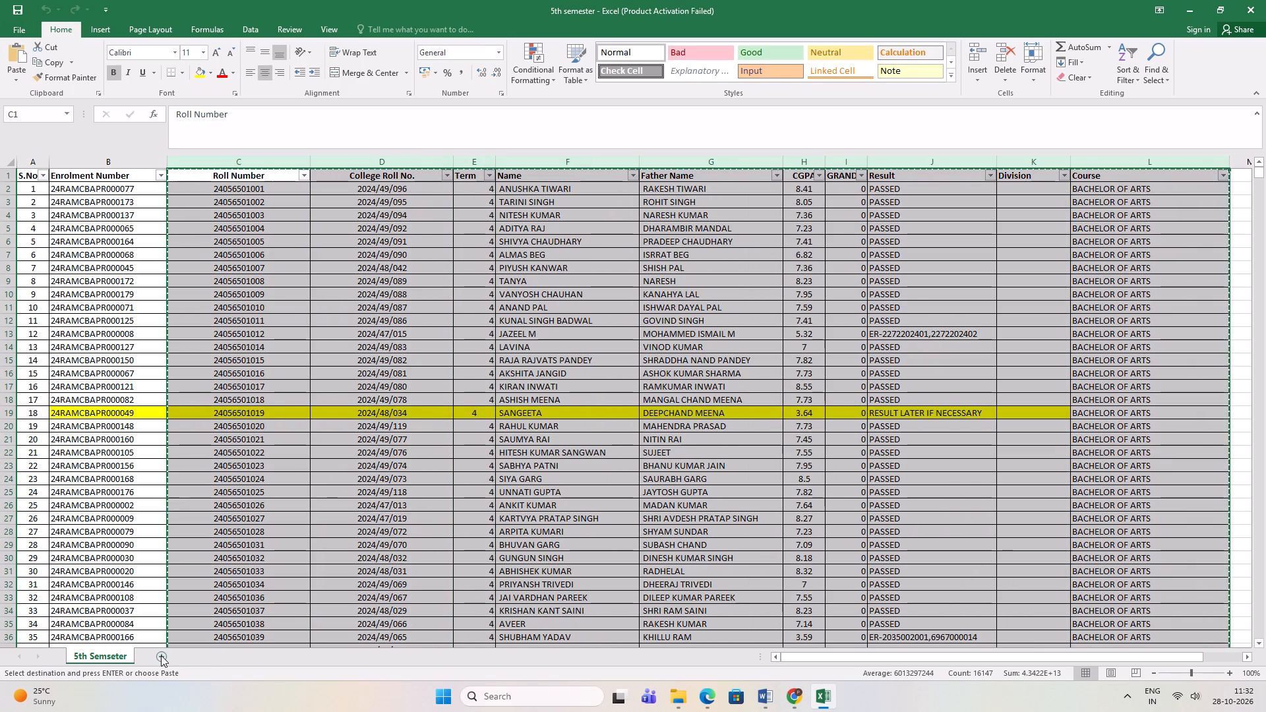
click(161, 655)
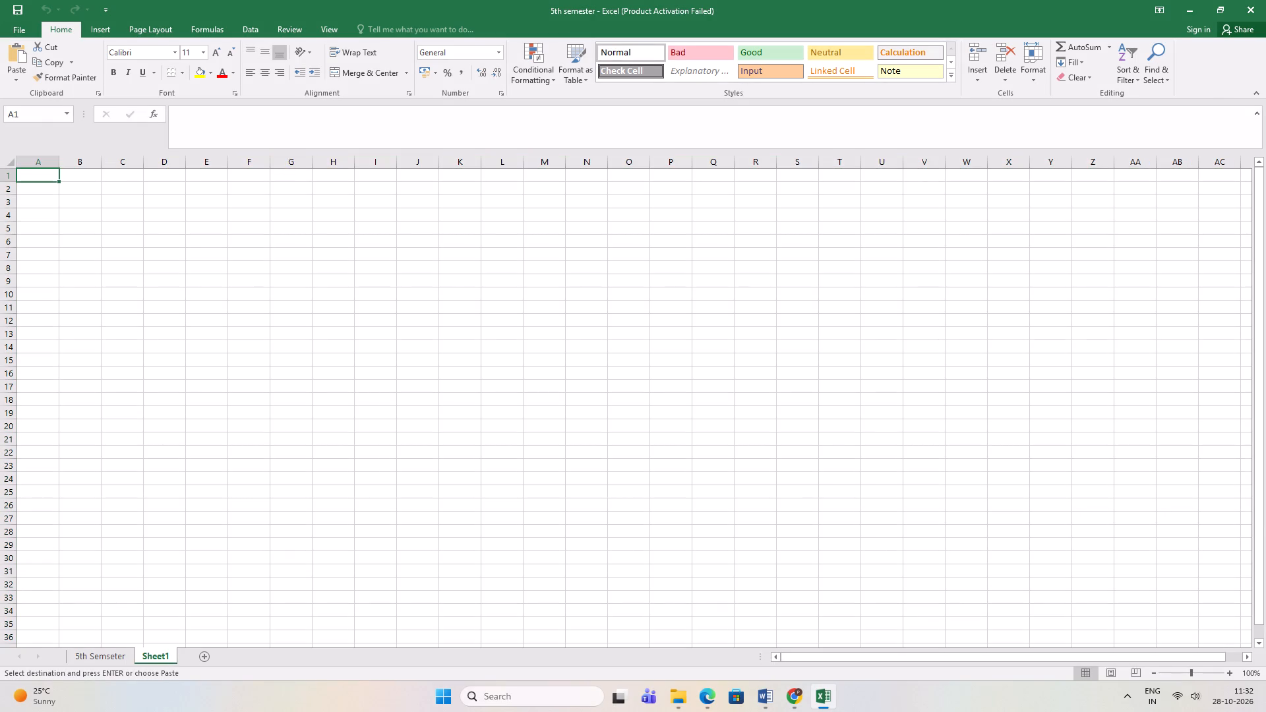
click(118, 174)
right_click(131, 169)
right_click(126, 174)
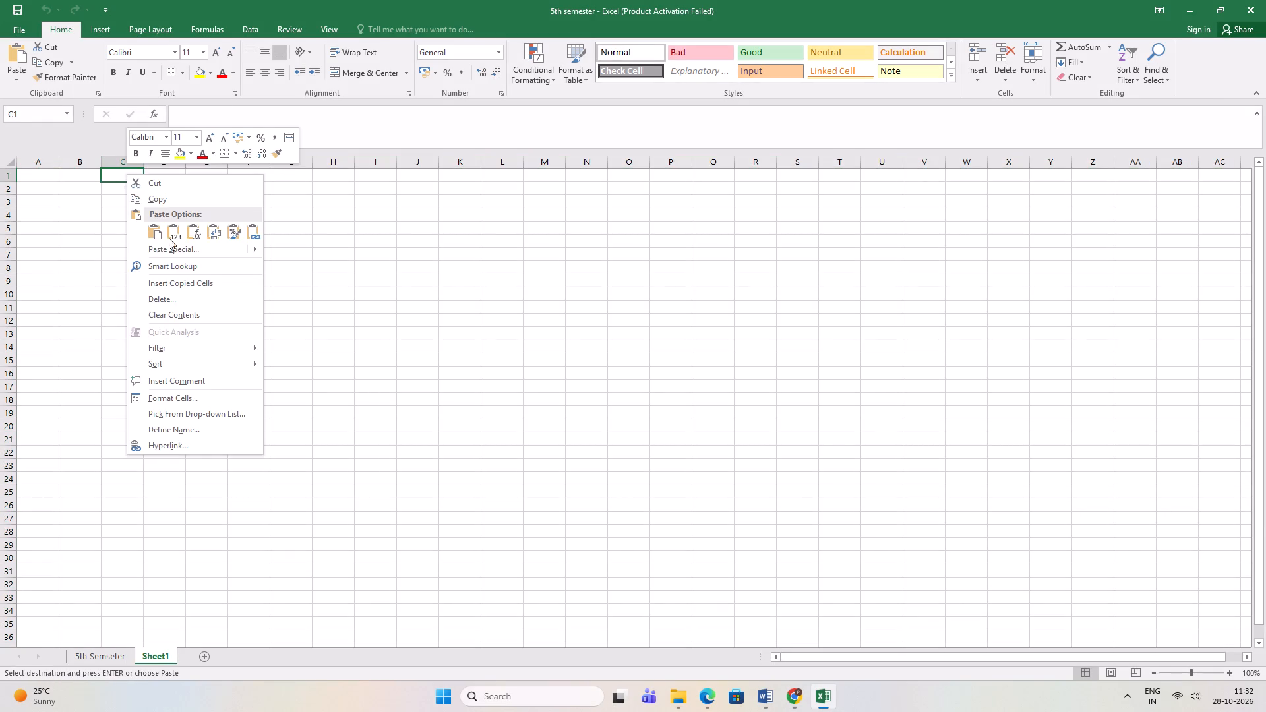
click(293, 294)
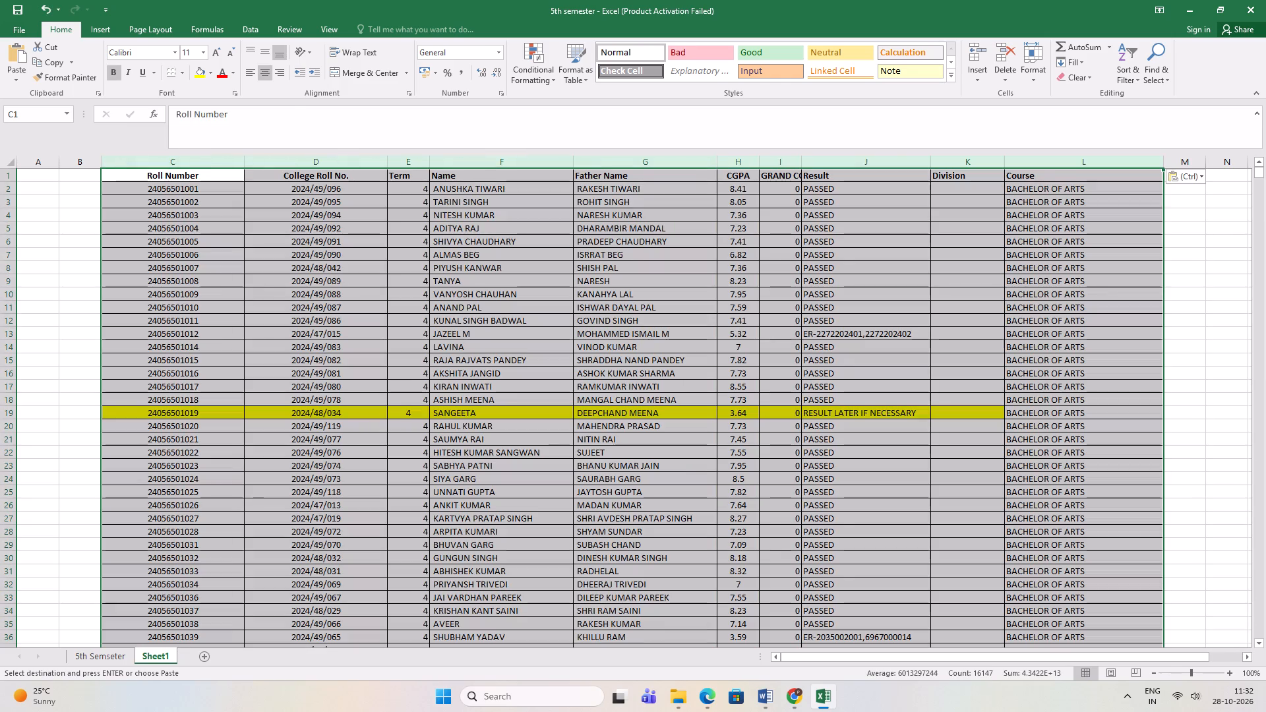
Enter the header "Sr. No." in B1 of the new sheet, with 1 and 2 in the cells beneath it.
click(80, 177)
text(Sr)
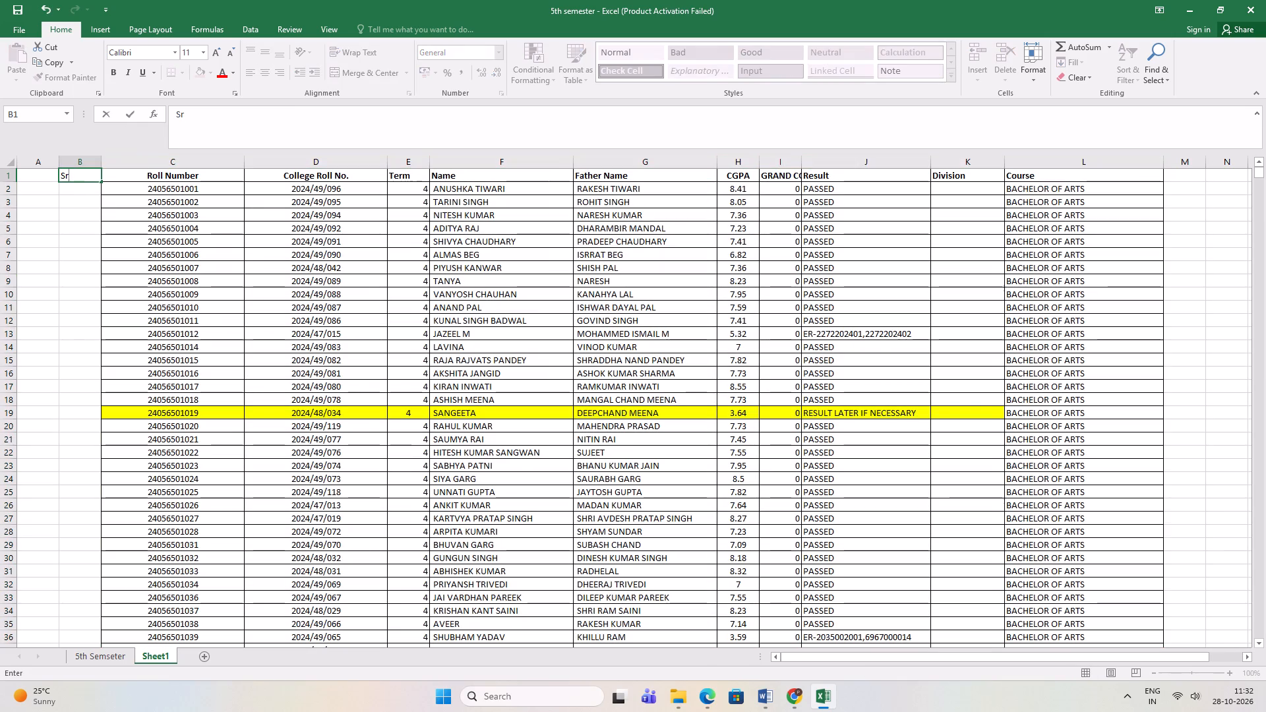
text(. No)
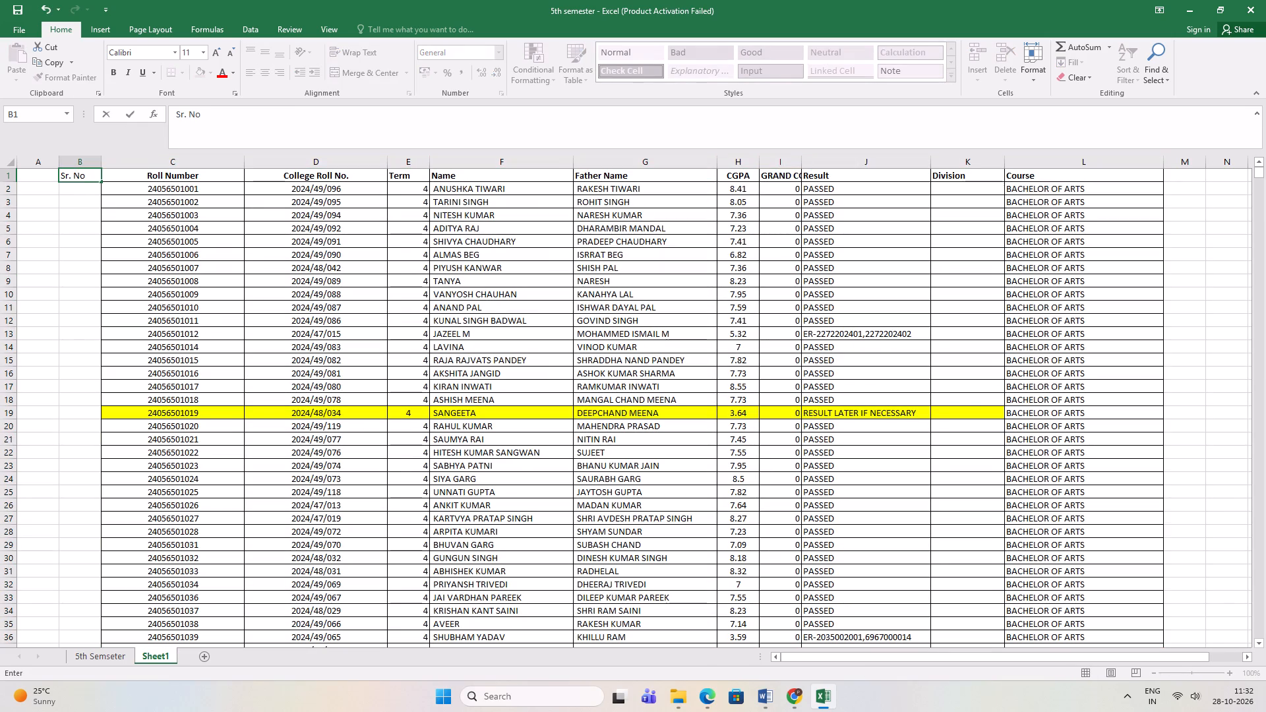
key(period)
key(Return)
key(1)
key(Return)
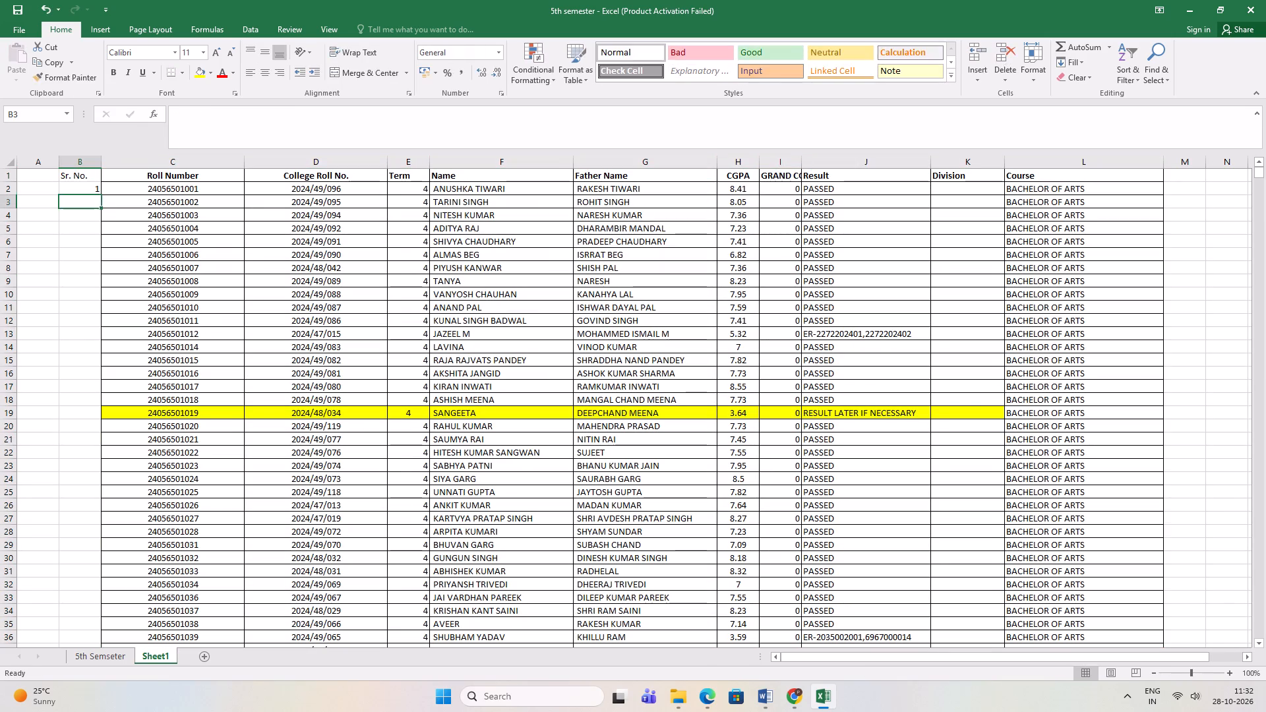
key(2)
key(Return)
Extend the serial number series from B2:B3 down column B to the last student row.
drag(90, 189, 93, 191)
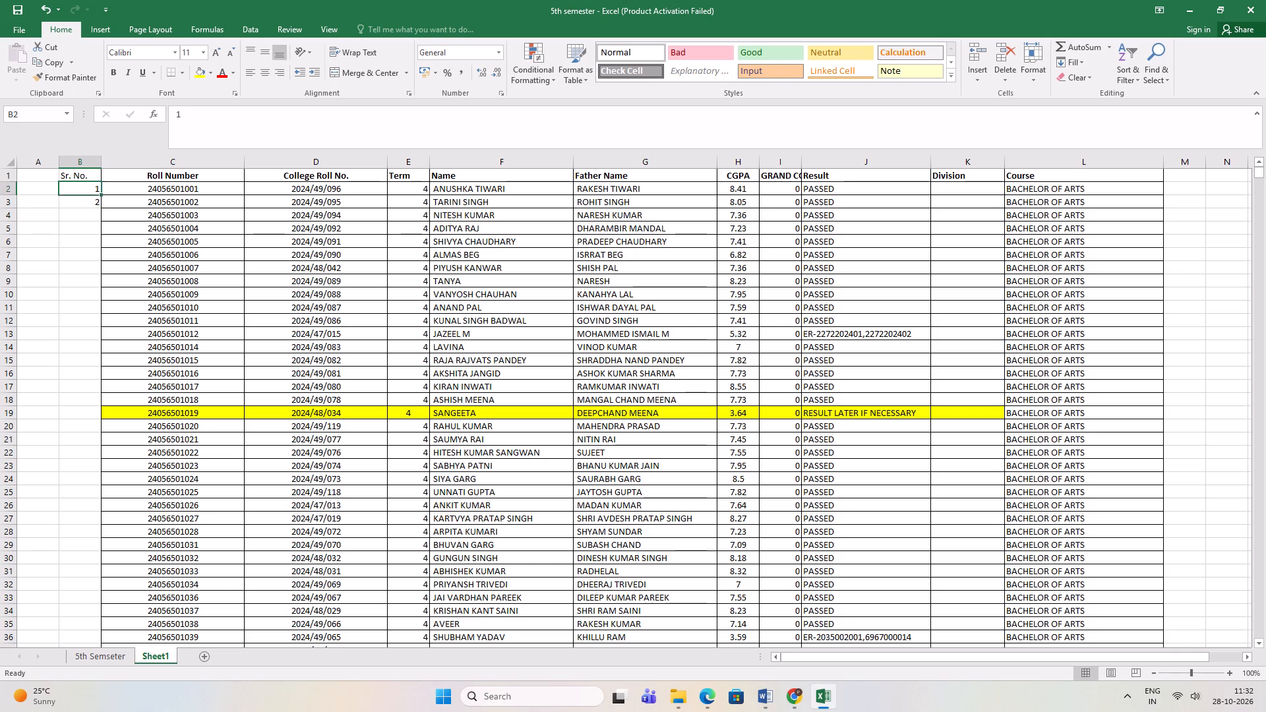
drag(93, 191, 96, 197)
double_click(97, 205)
drag(81, 187, 88, 195)
click(100, 204)
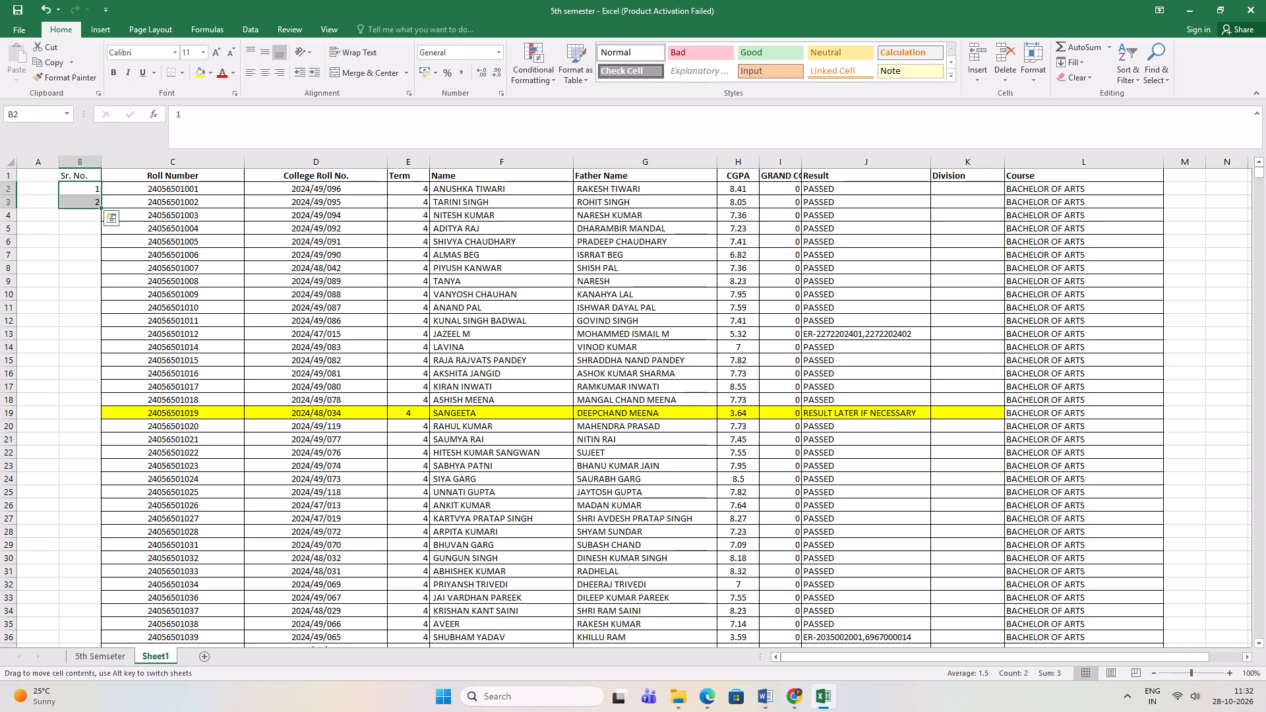
double_click(100, 207)
Make the "Sr. No." header in B1 bold.
click(85, 175)
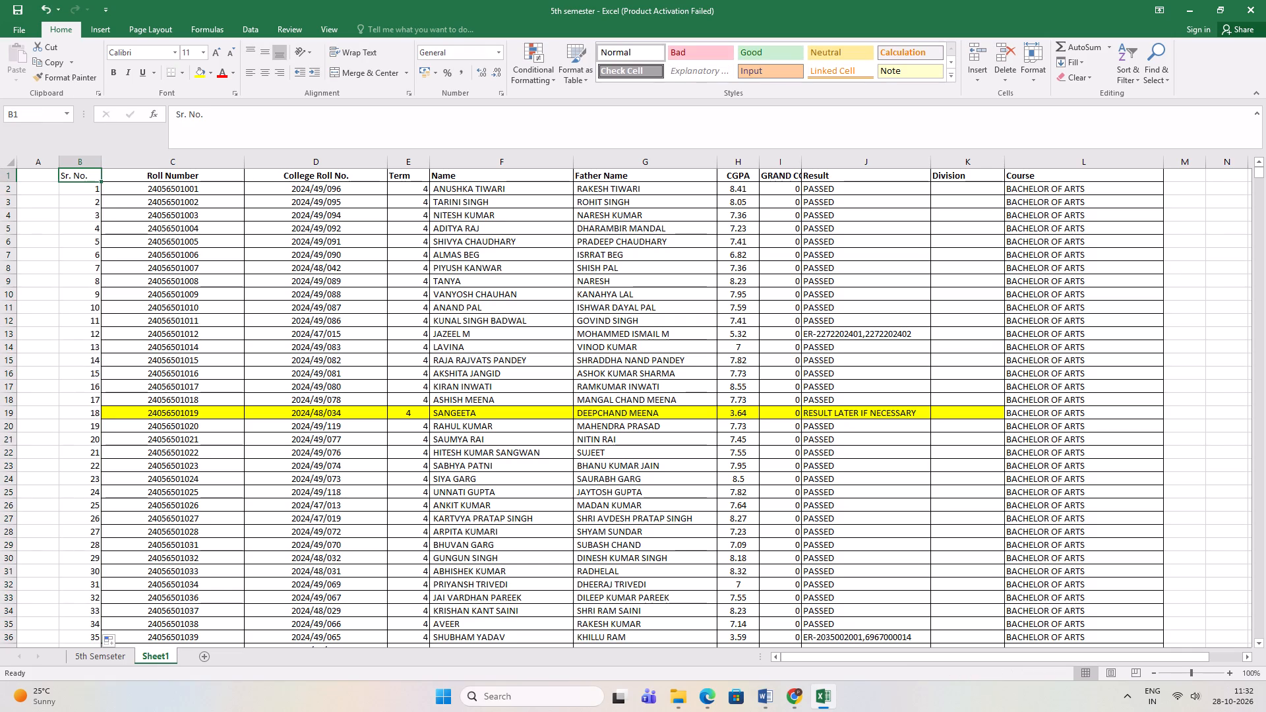
key(ctrl+b)
click(75, 218)
Apply all borders and centre alignment to the entire student table, from the Sr. No. column through Course.
drag(84, 176, 1217, 353)
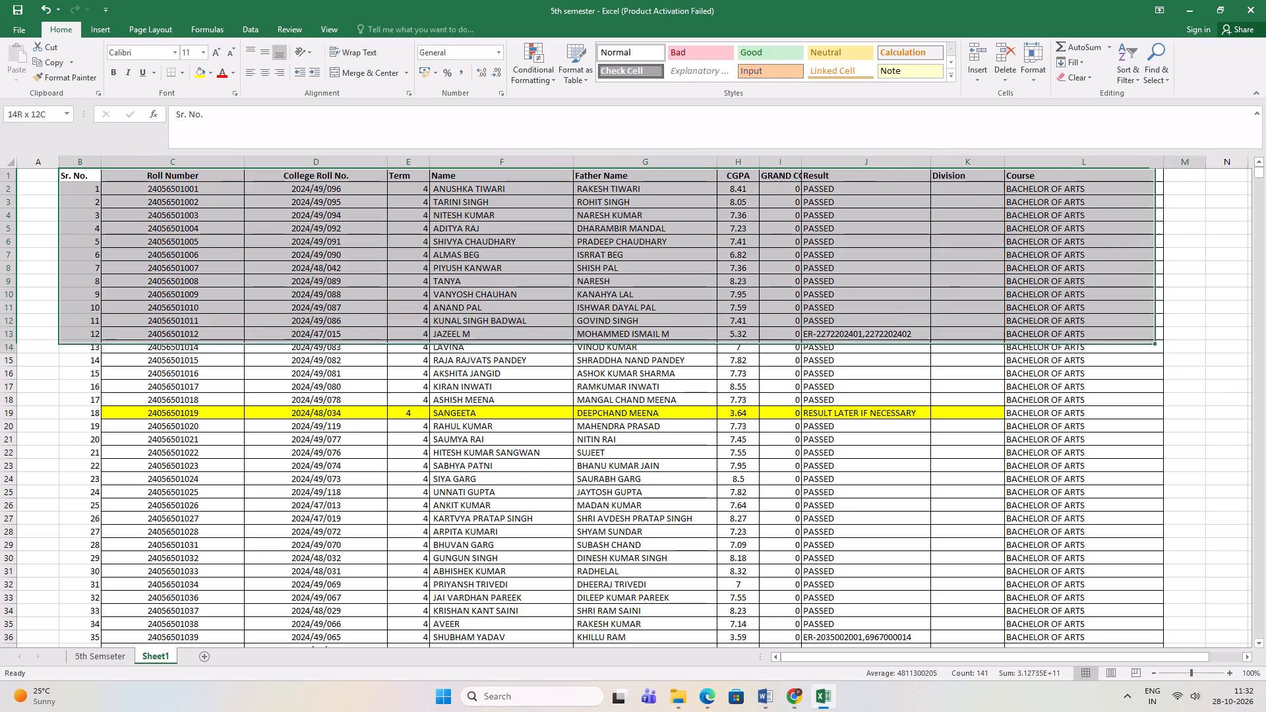
drag(1217, 353, 1133, 383)
key(ctrl+shift+Down)
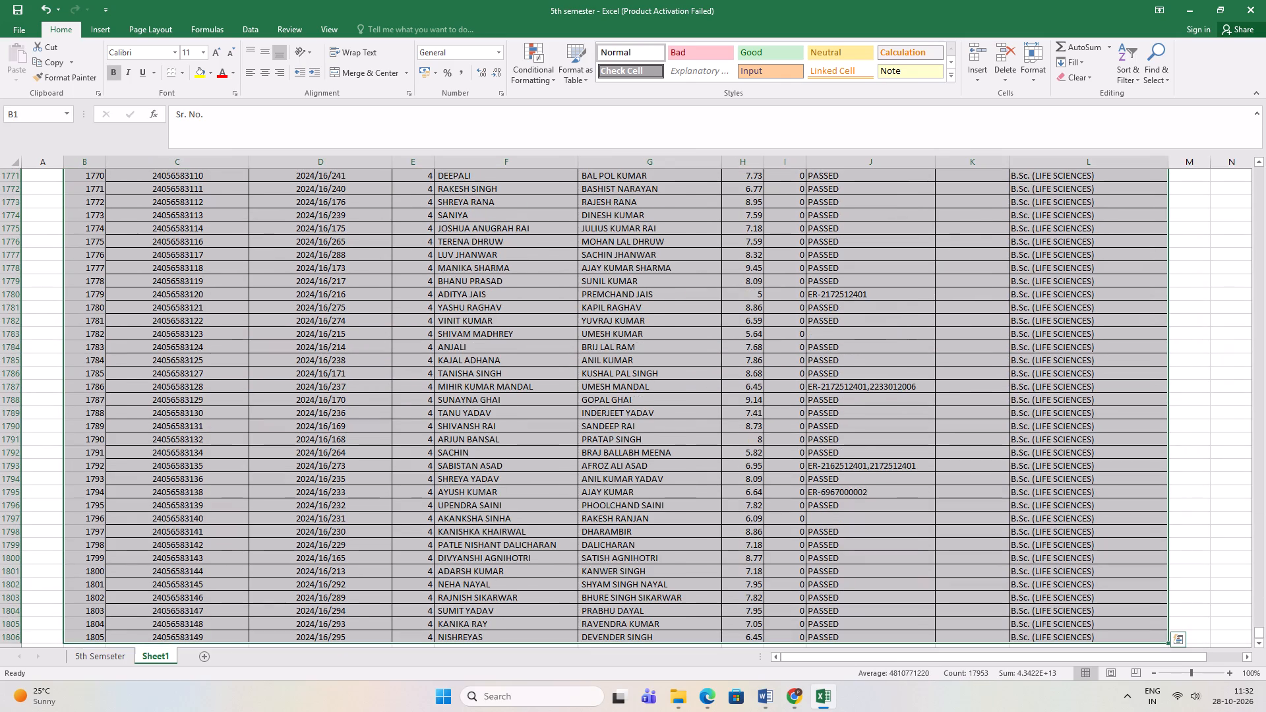
click(183, 66)
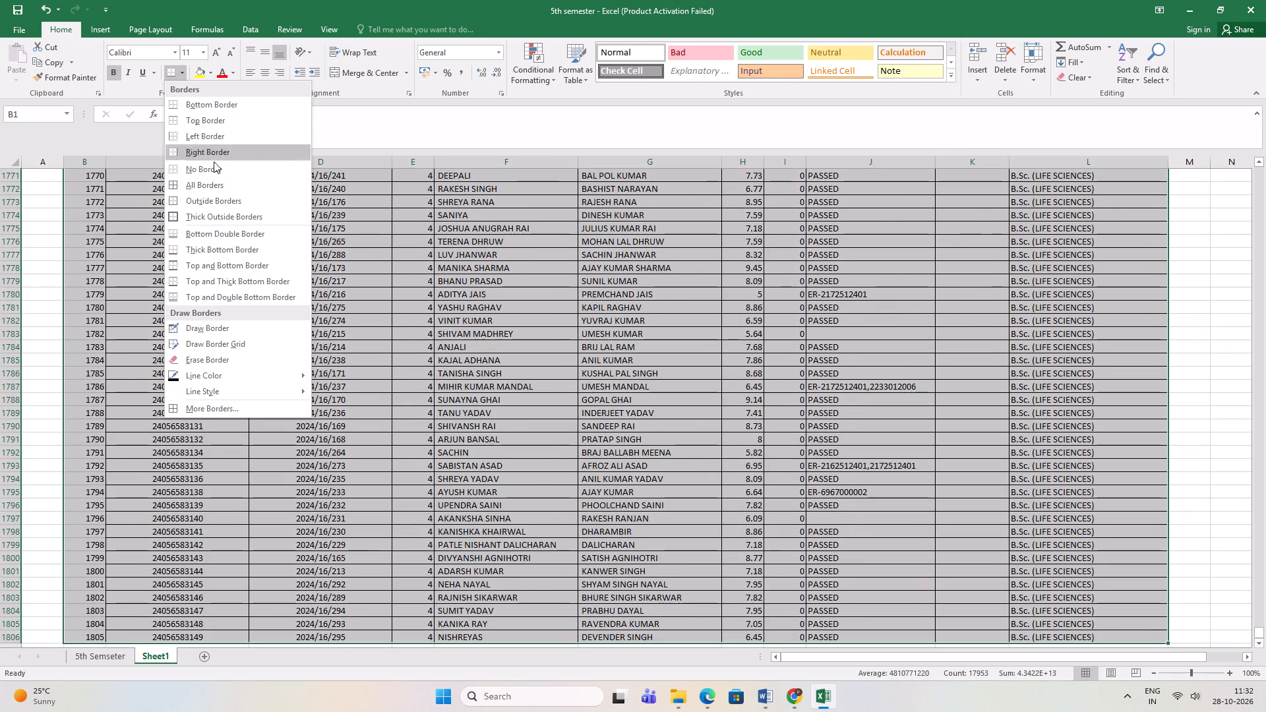
click(223, 188)
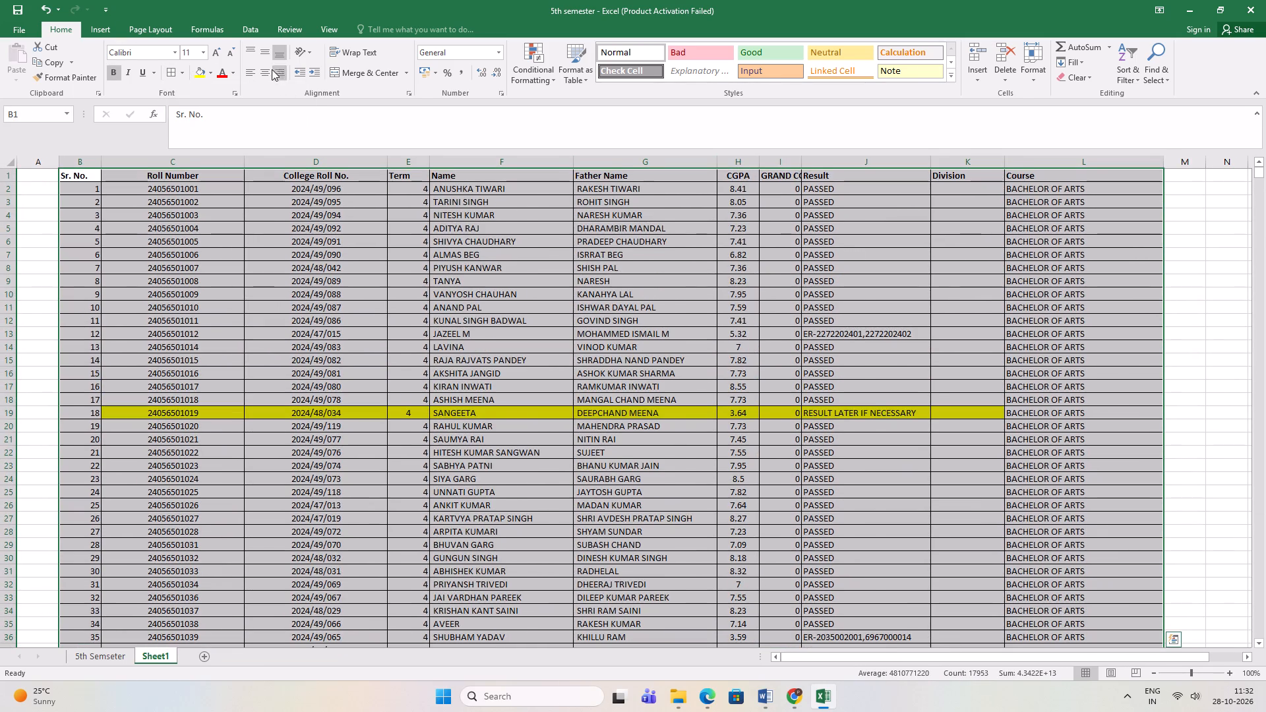
click(268, 69)
Add filters to the header row from Sr. No. through Course.
drag(92, 177, 1147, 178)
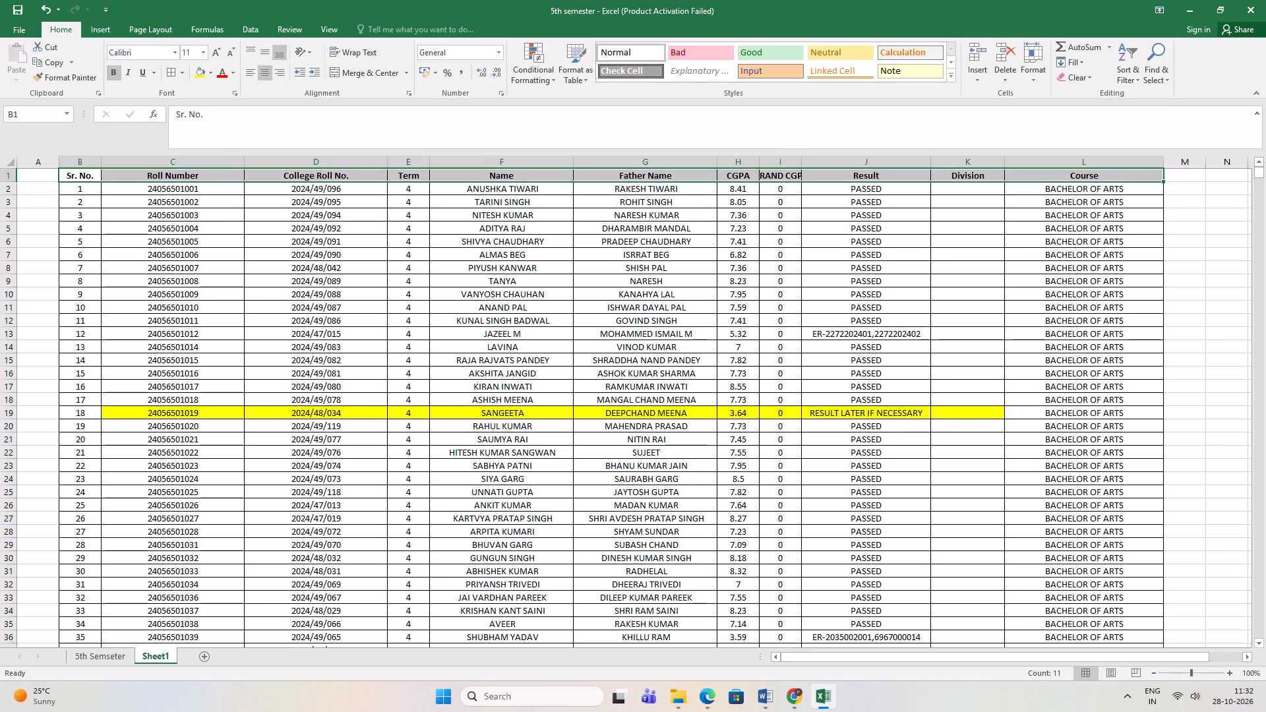
key(ctrl+shift+l)
click(762, 363)
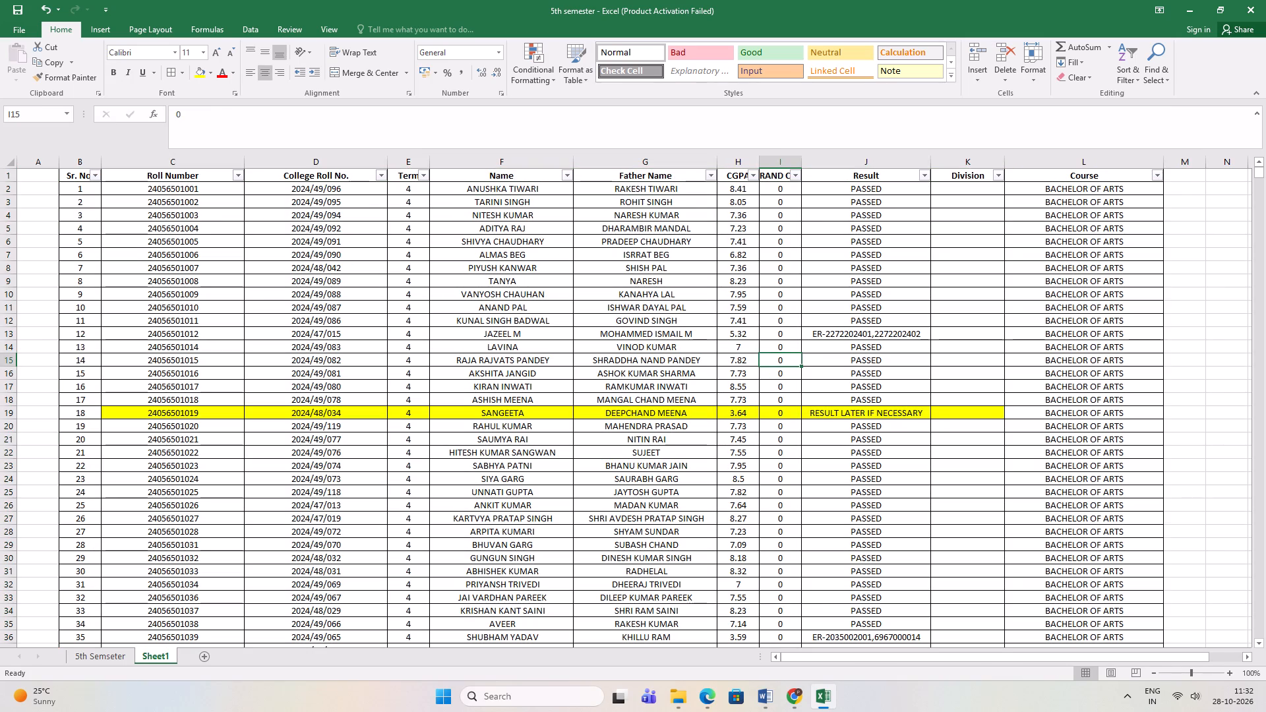
Filter the Result column to show only FAILED and RESULT LATER IF NECESSARY.
click(923, 177)
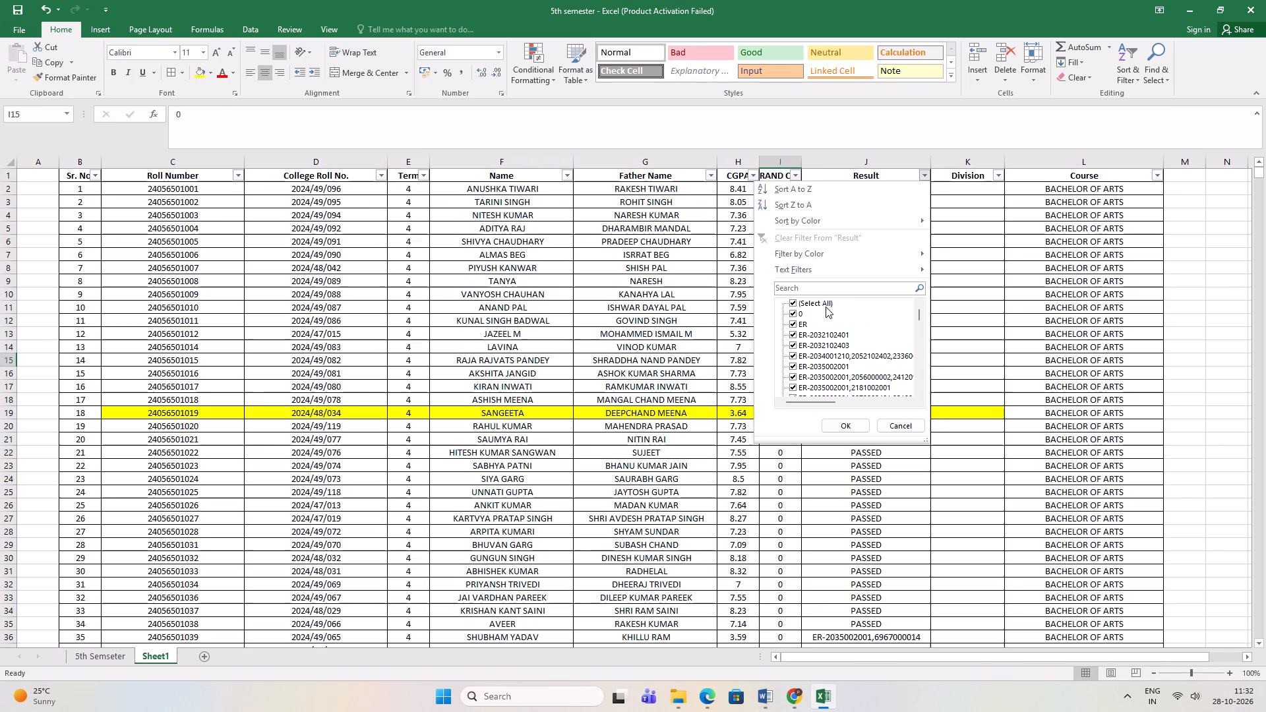
click(826, 305)
drag(919, 314, 913, 394)
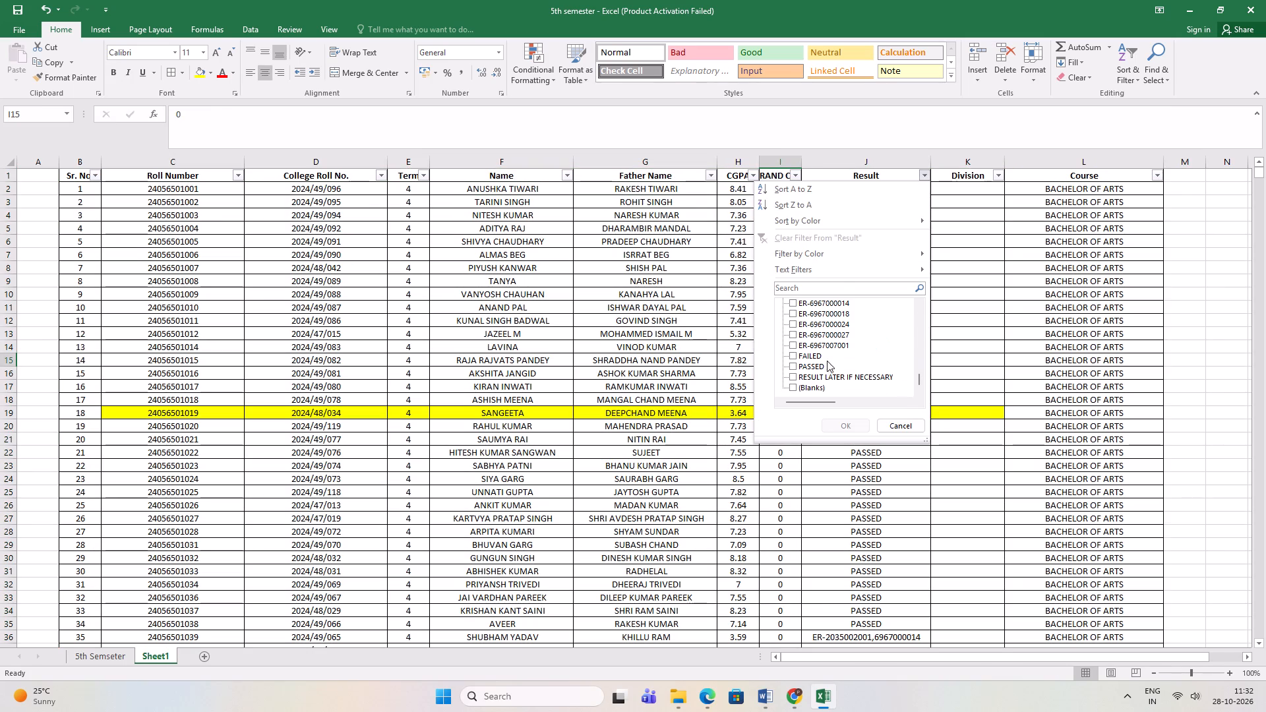
click(818, 357)
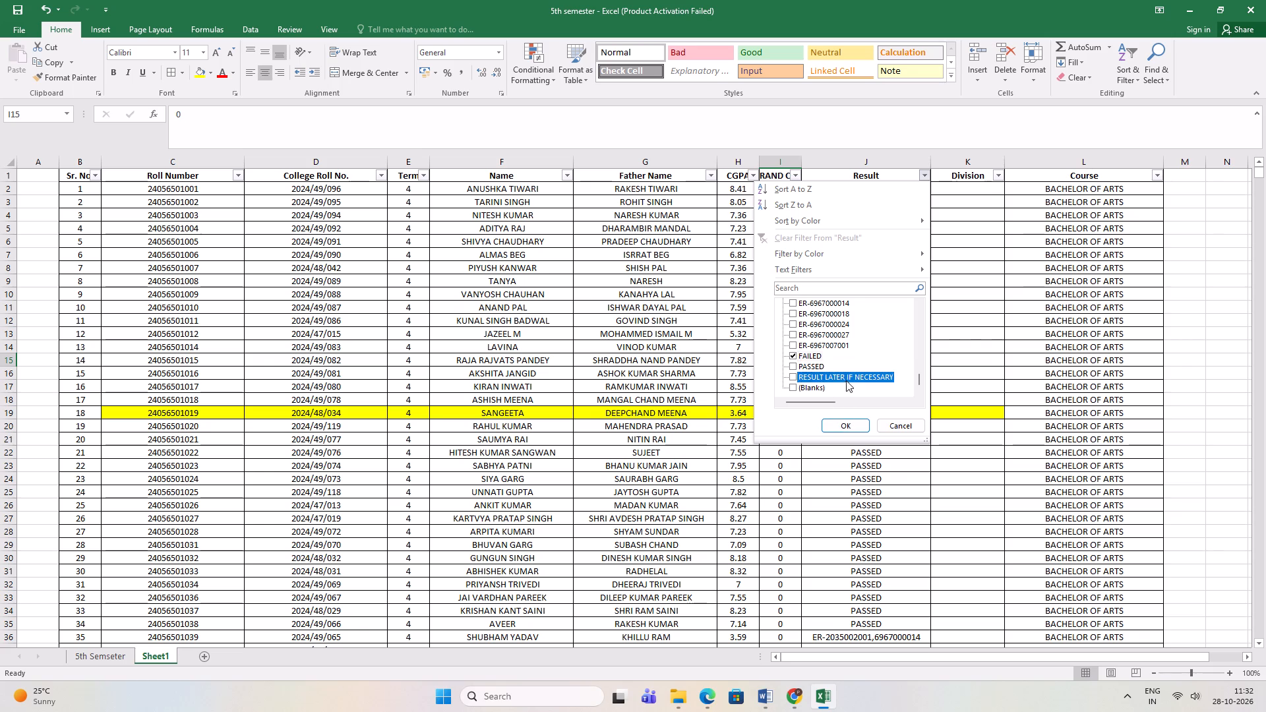
click(846, 380)
click(849, 425)
click(197, 275)
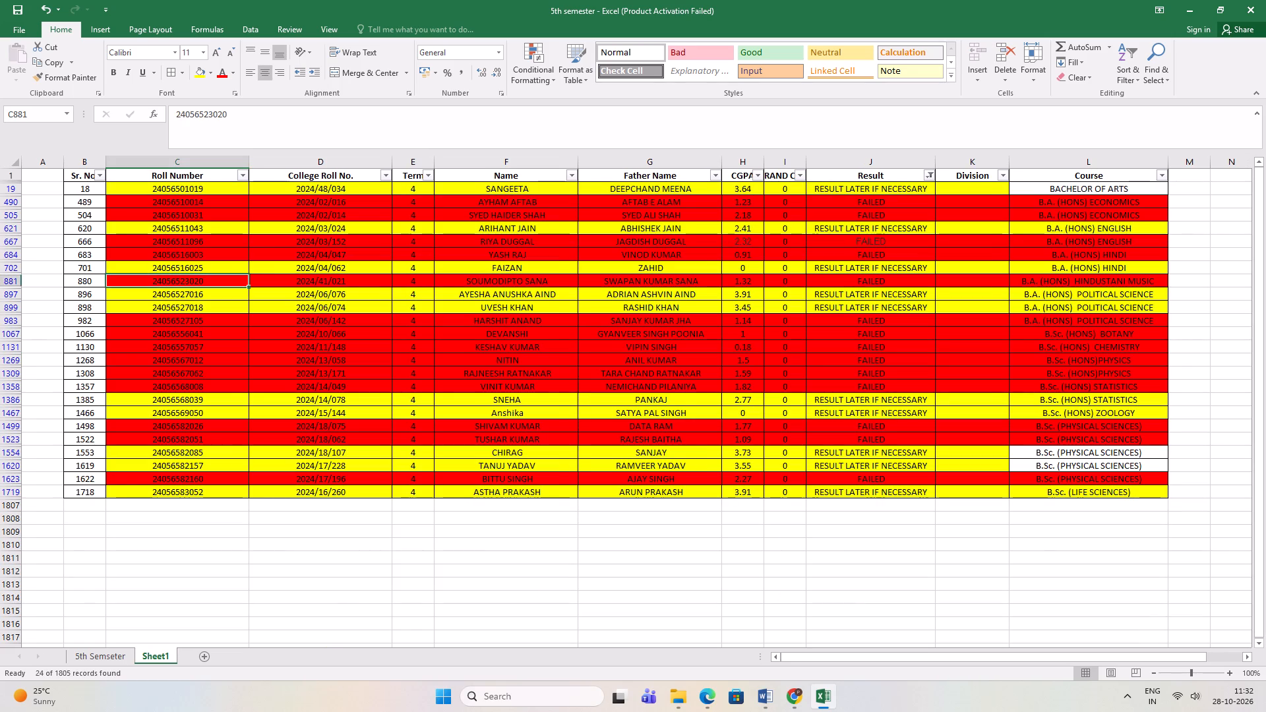
Delete the FAILED student rows for B.A. (Hons) Economics and B.A. (Hons) English.
click(11, 200)
right_click(11, 200)
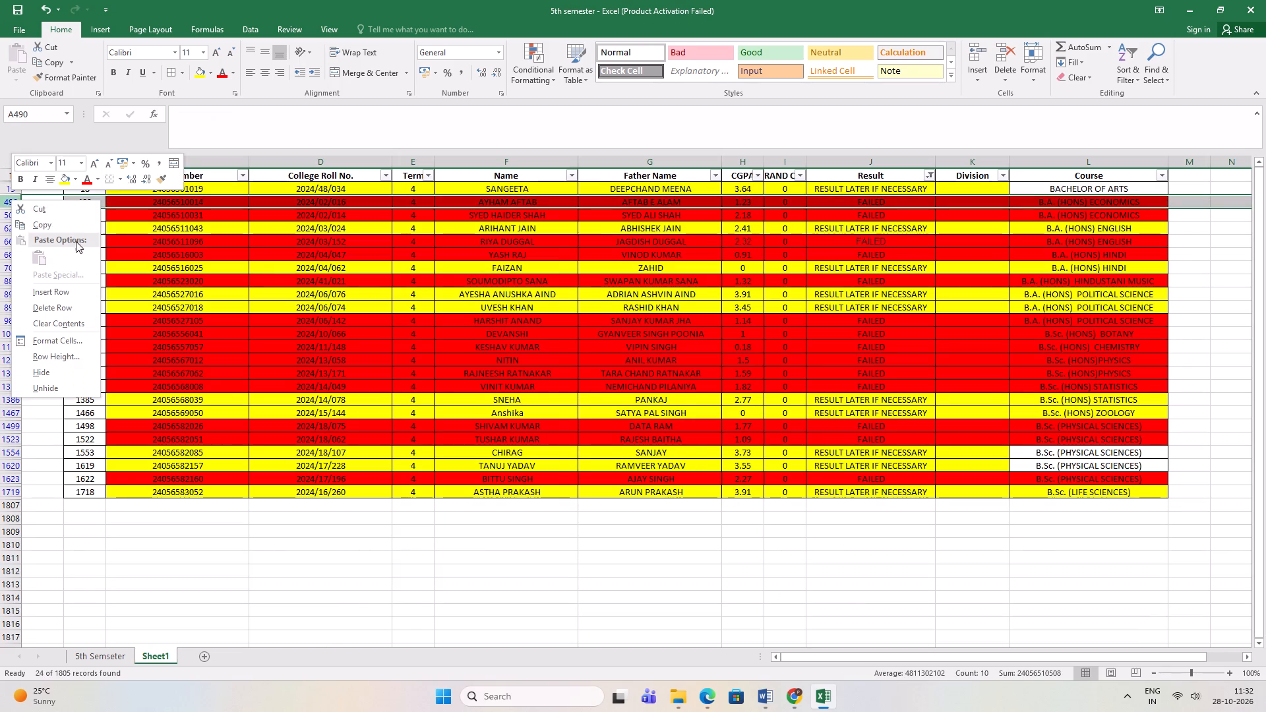
click(66, 306)
right_click(16, 203)
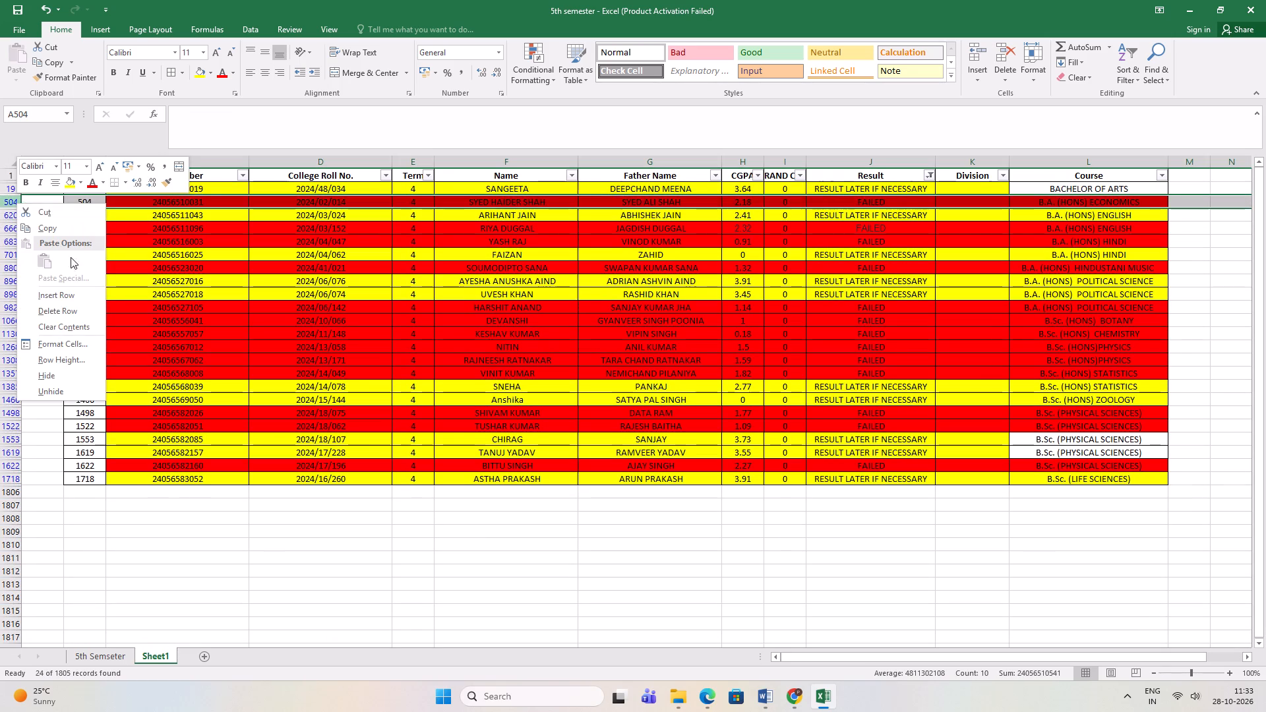
click(71, 307)
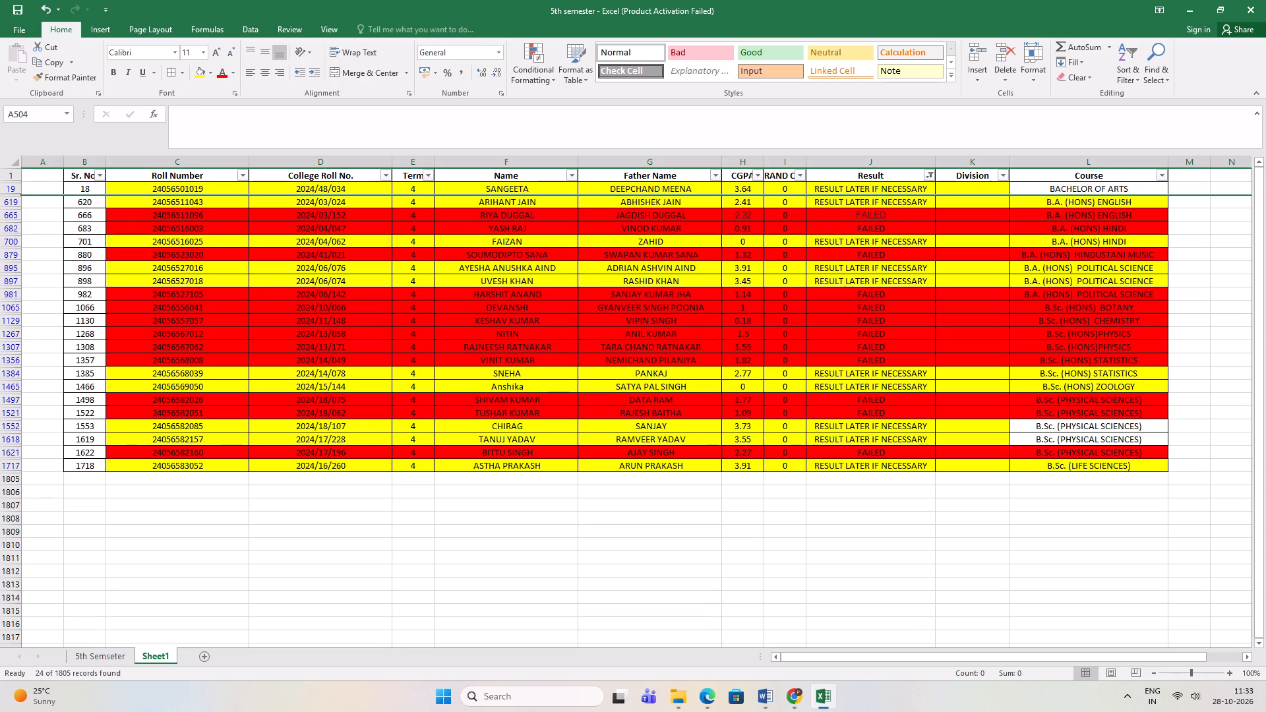
click(17, 215)
right_click(17, 215)
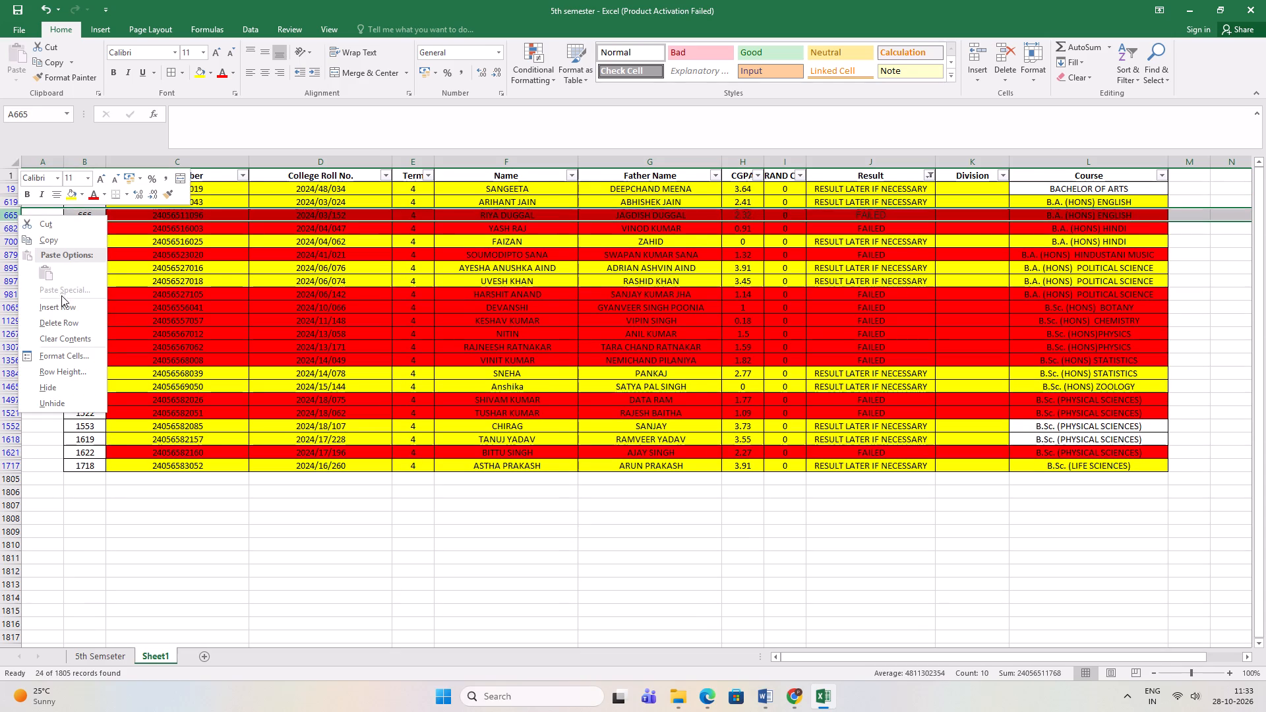
click(64, 324)
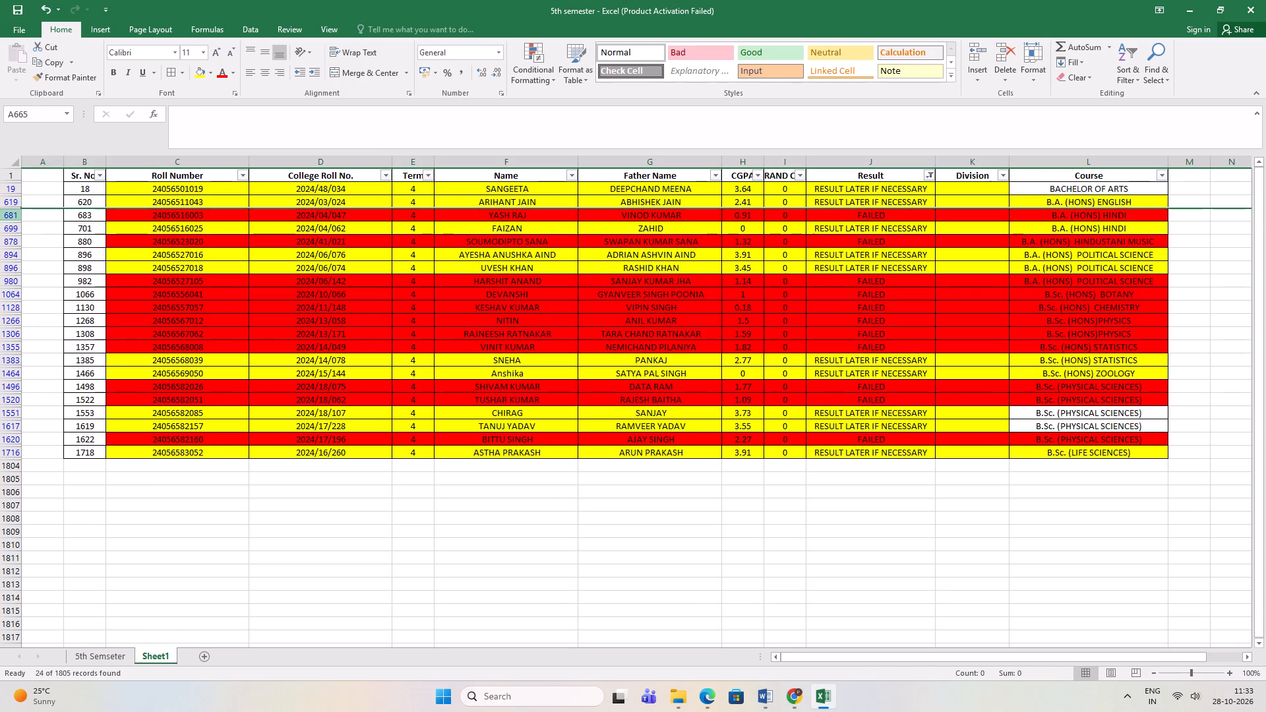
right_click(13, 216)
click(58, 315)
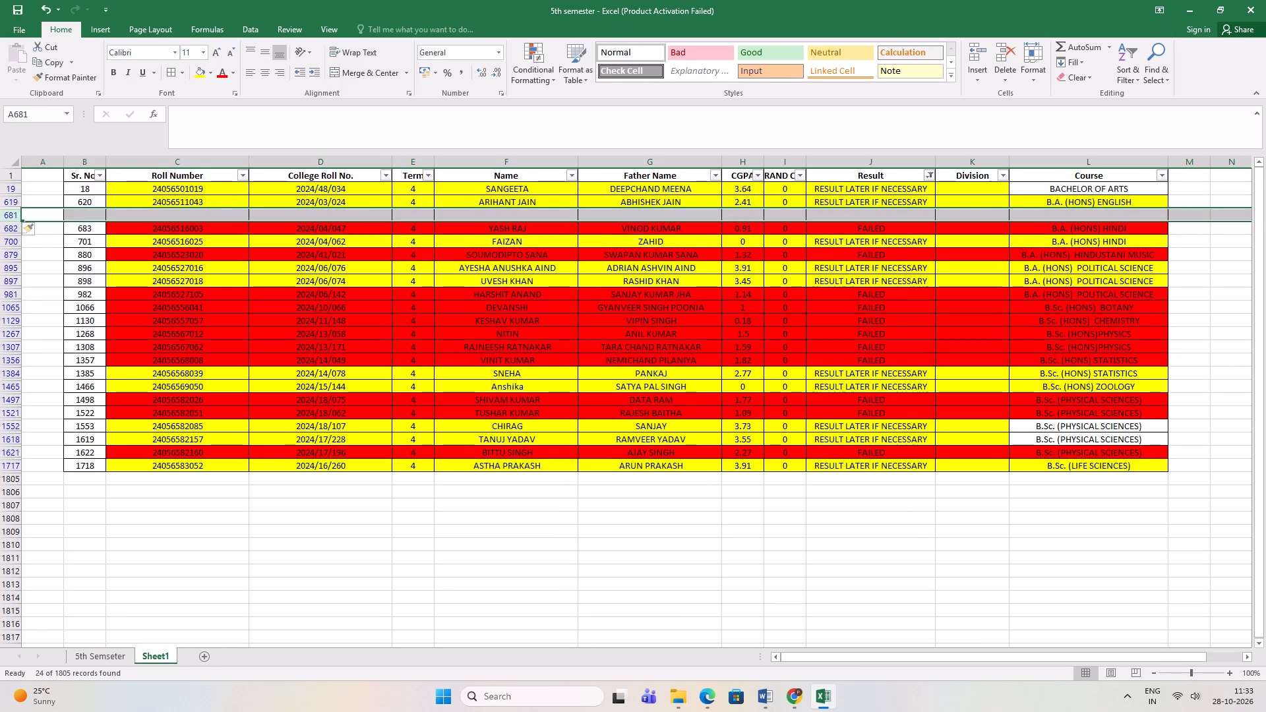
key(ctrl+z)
Delete the FAILED student rows for B.A. (Hons) Hindi, Hindustani Music and Political Science.
right_click(7, 213)
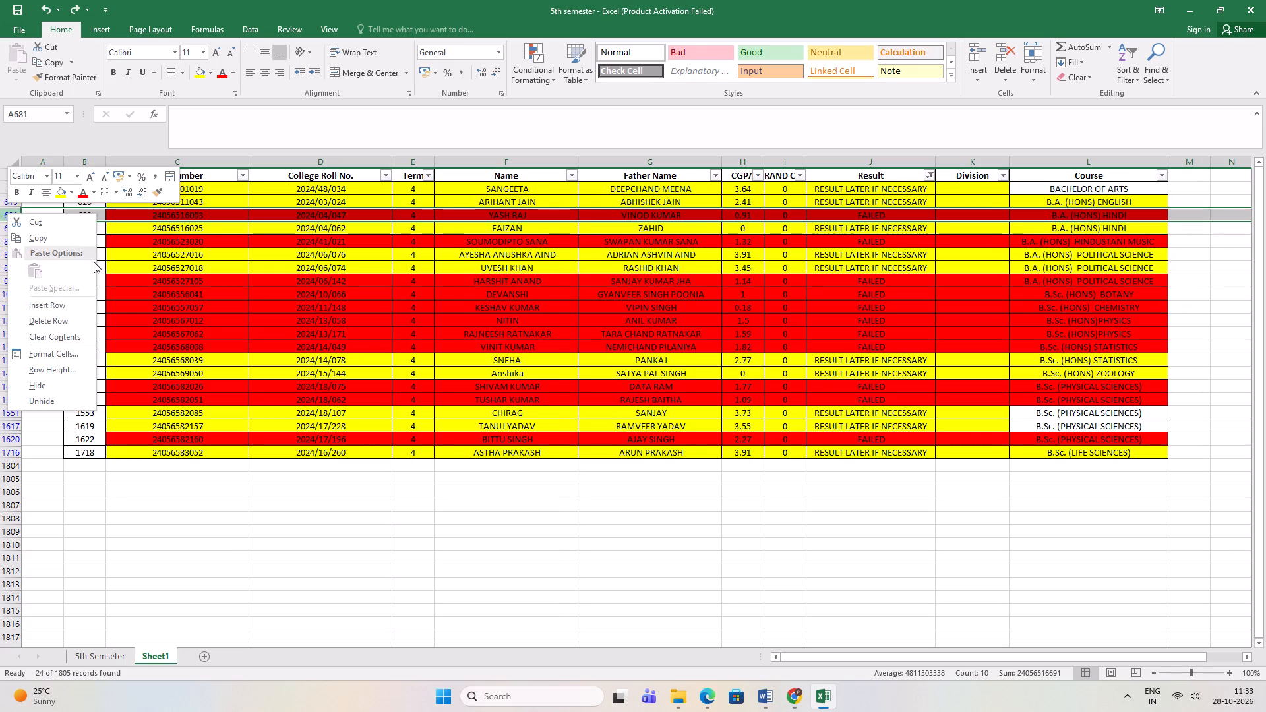
click(67, 324)
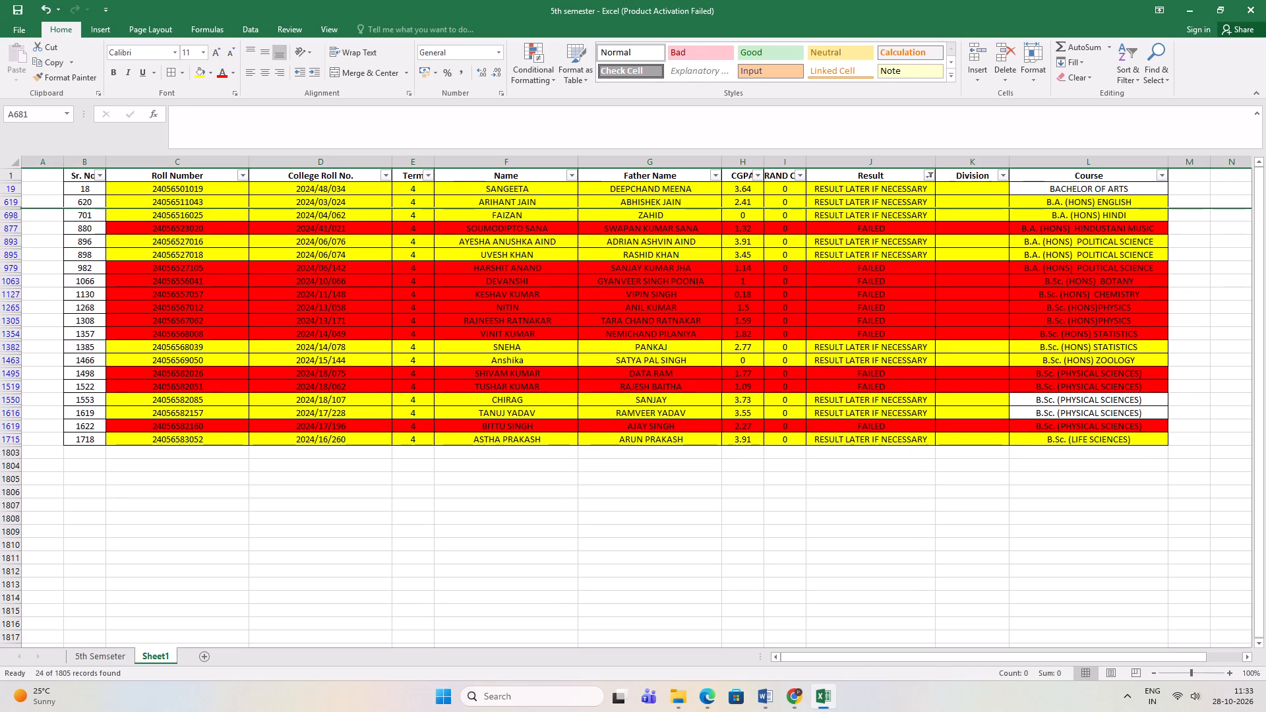
click(15, 227)
right_click(15, 227)
click(65, 330)
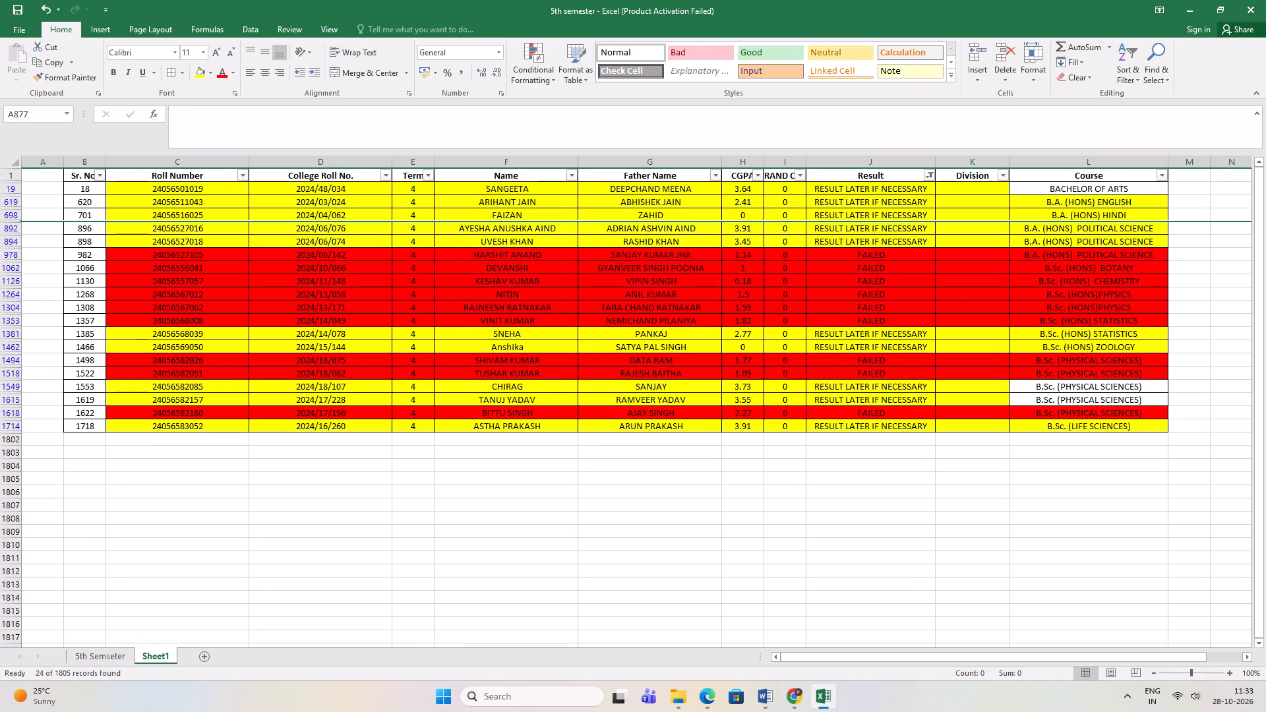
click(10, 256)
right_click(10, 256)
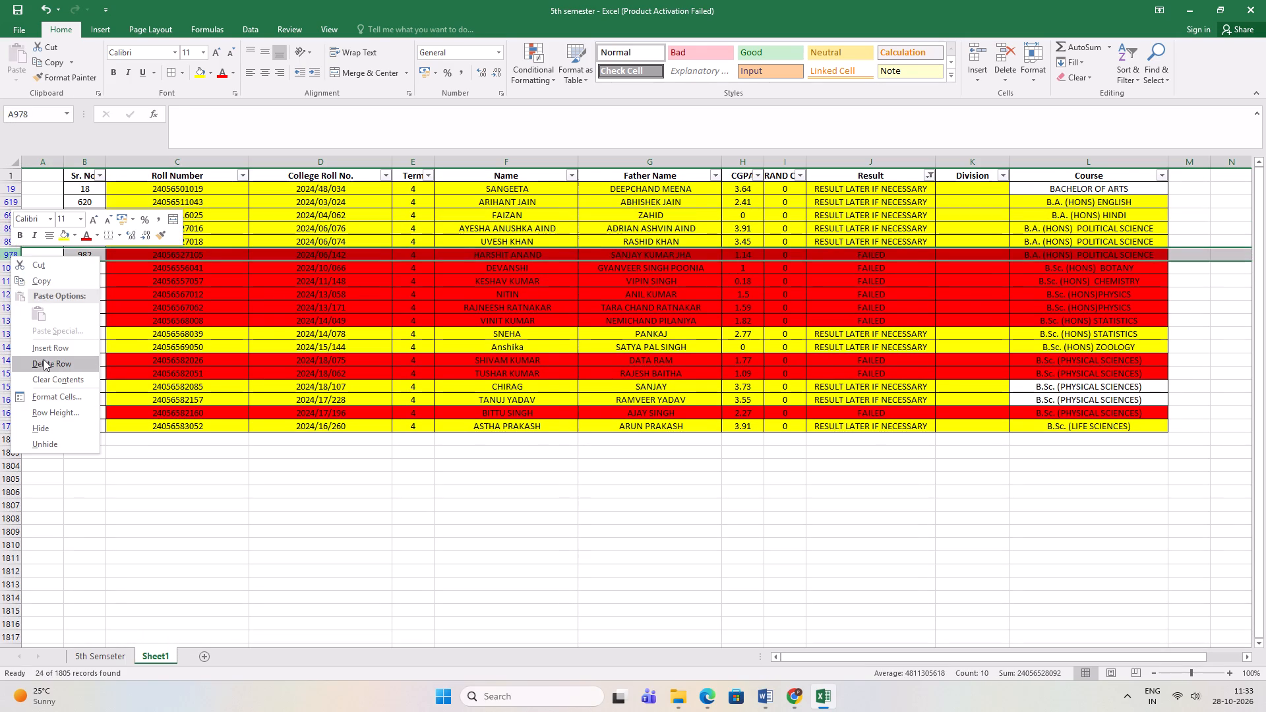
click(44, 359)
Delete the FAILED rows for B.Sc. (Hons) Botany and Chemistry, plus the first FAILED B.Sc. (Hons) Physics row.
click(17, 256)
right_click(17, 256)
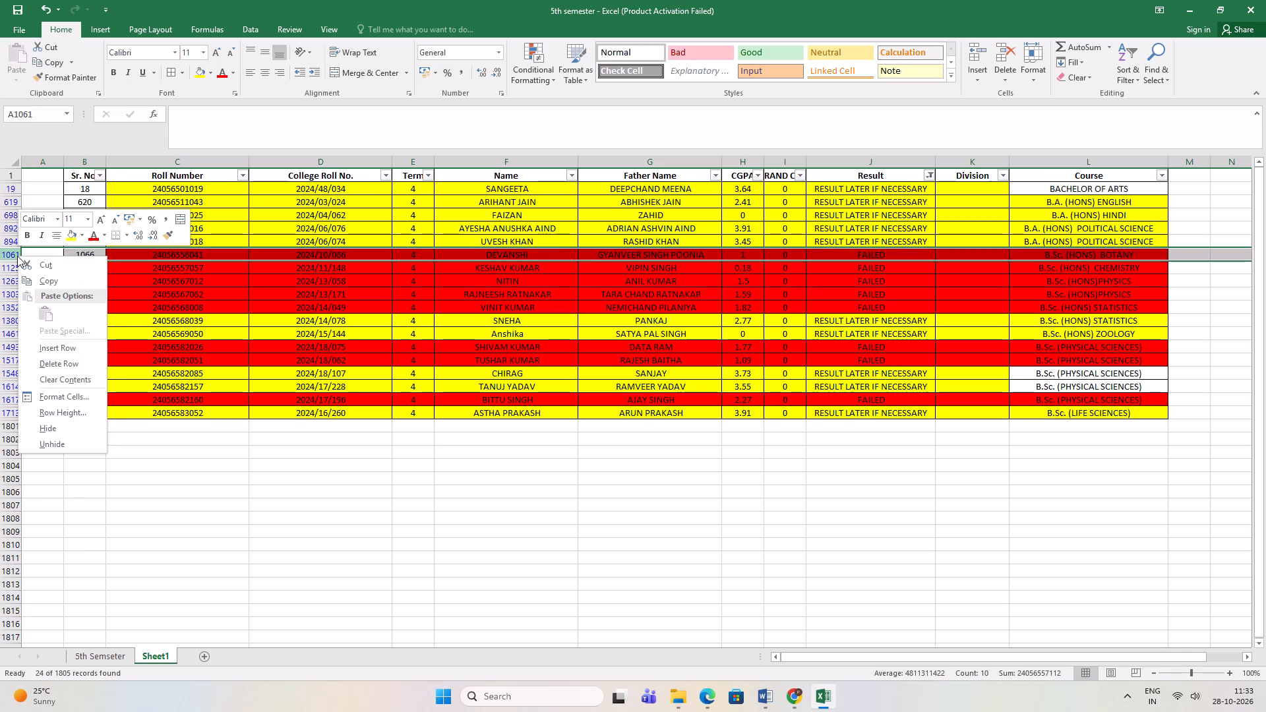
click(65, 360)
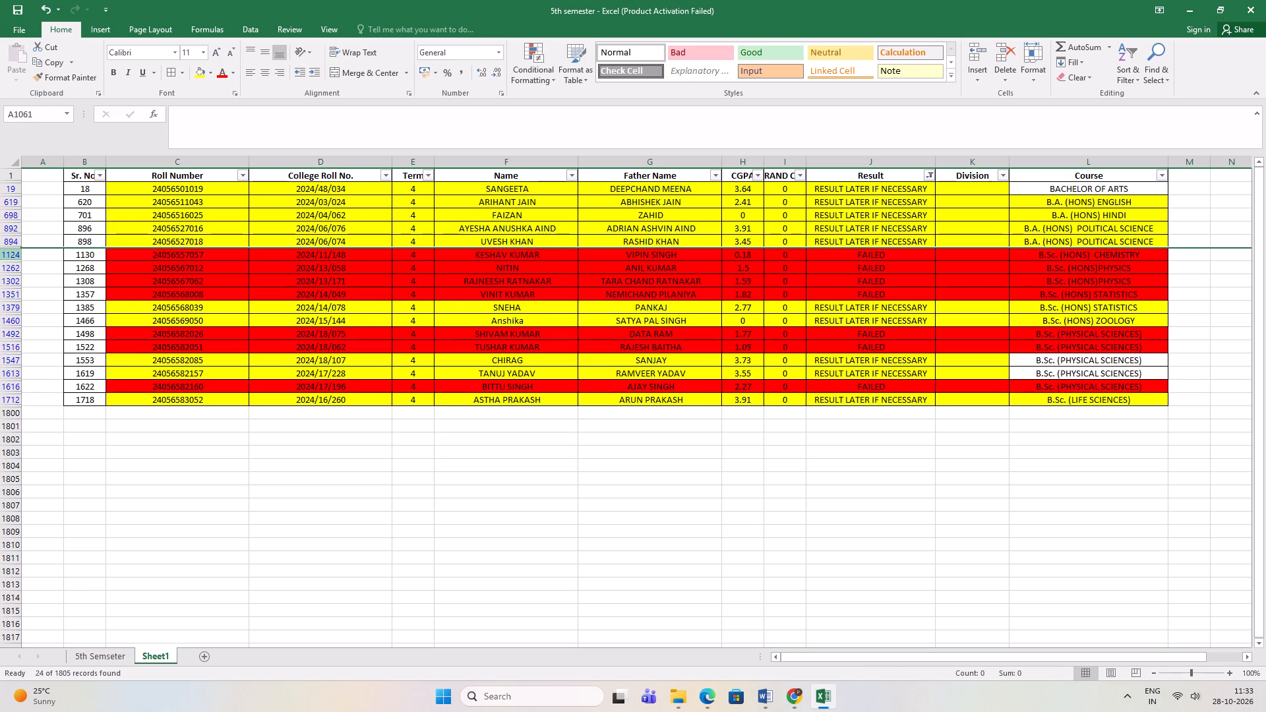
click(9, 256)
right_click(9, 252)
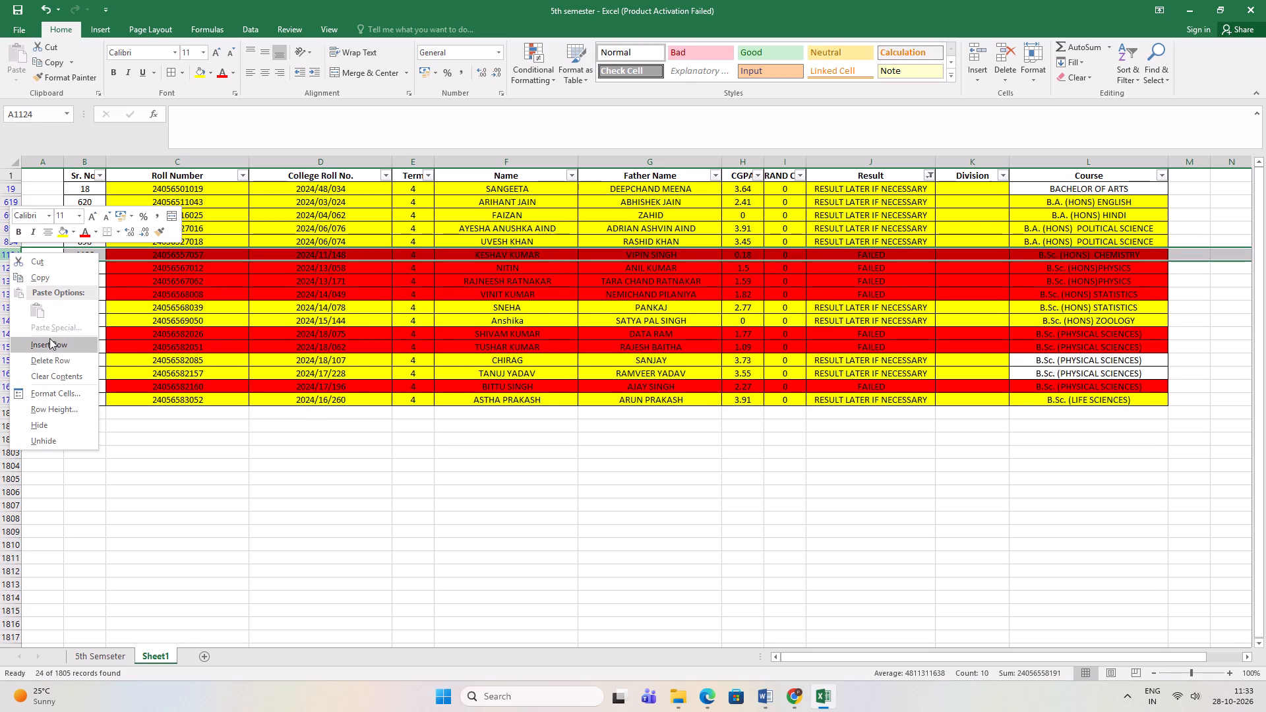
click(57, 359)
click(13, 256)
right_click(13, 256)
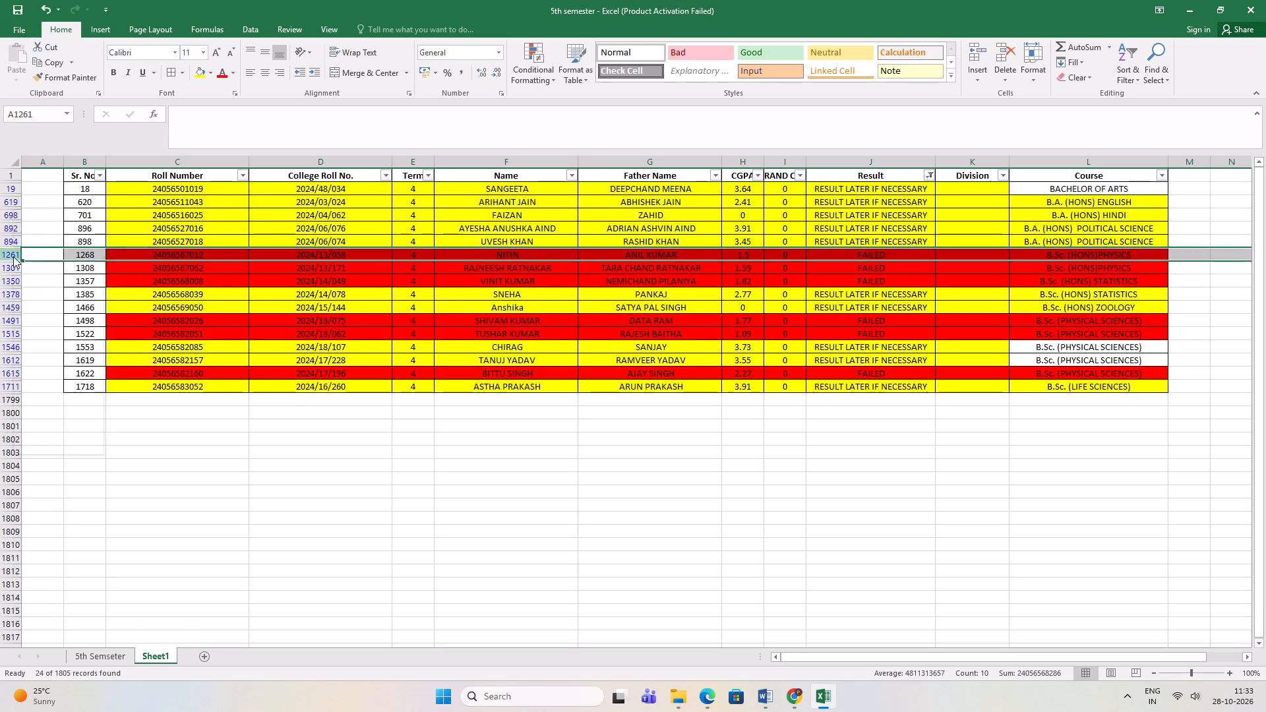
click(61, 366)
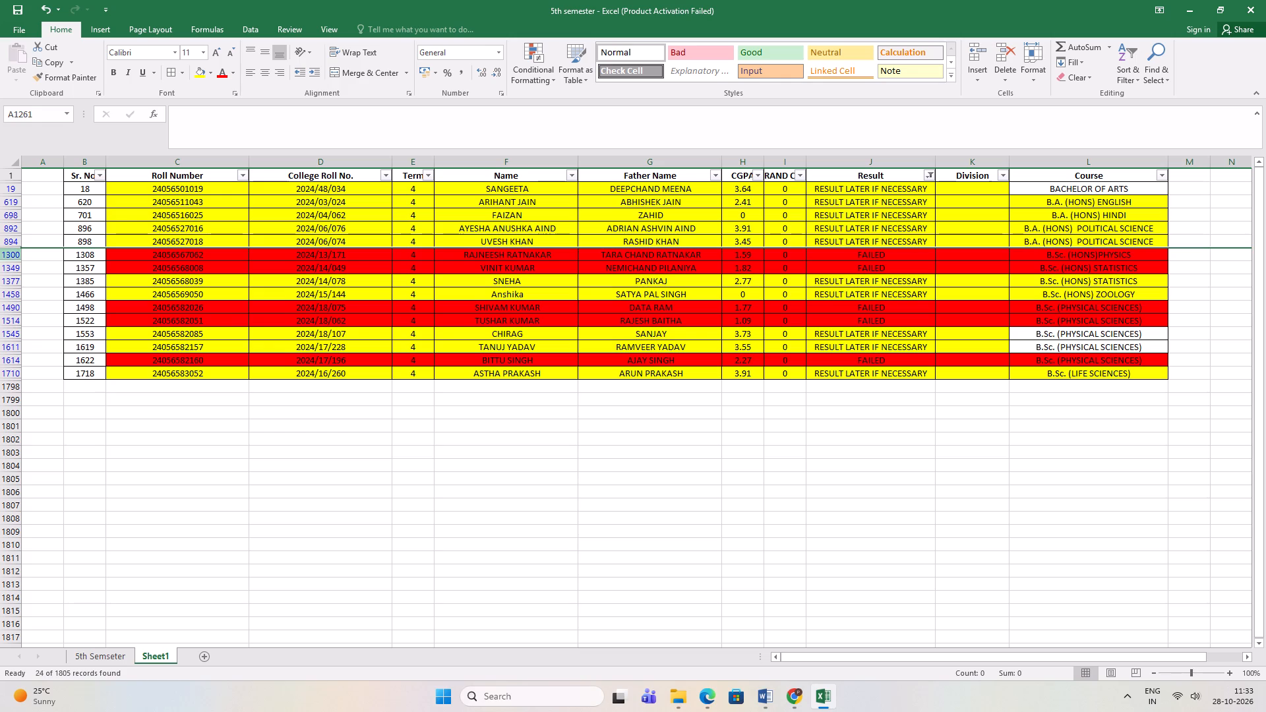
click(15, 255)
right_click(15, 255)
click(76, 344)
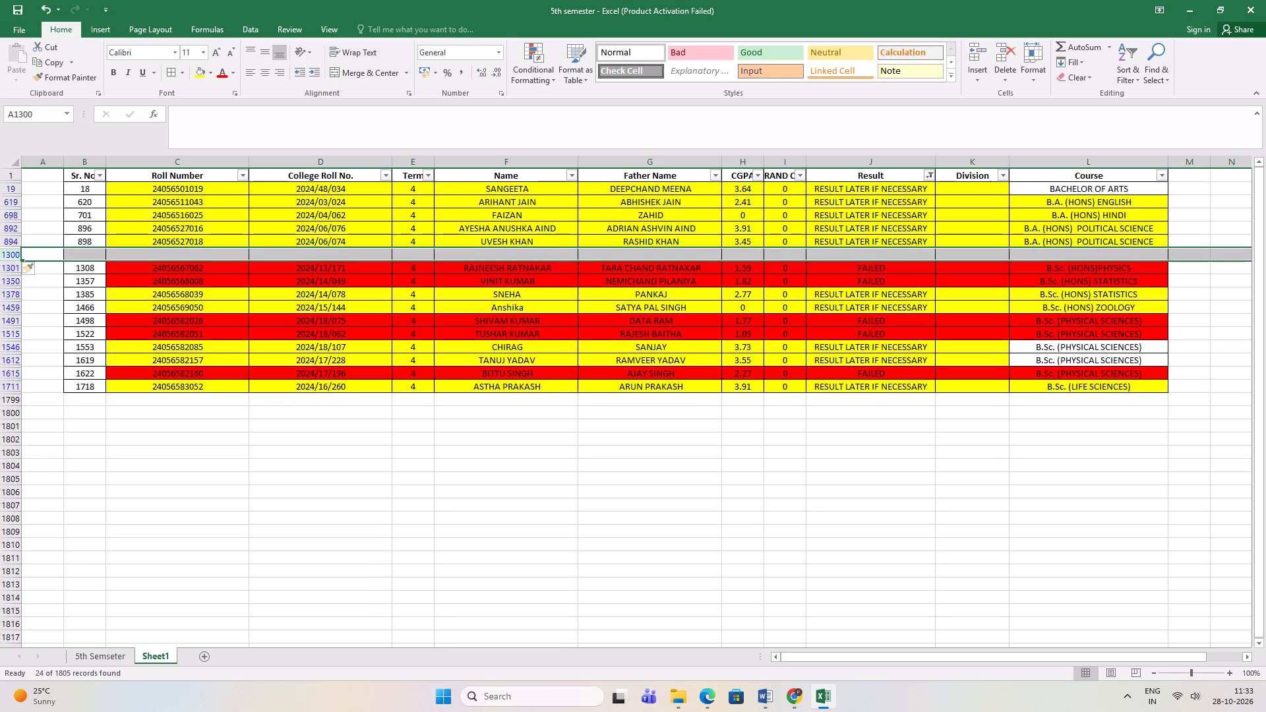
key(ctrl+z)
Delete the remaining FAILED B.Sc. (Hons) Physics row and the FAILED B.Sc. (Hons) Statistics row.
right_click(11, 254)
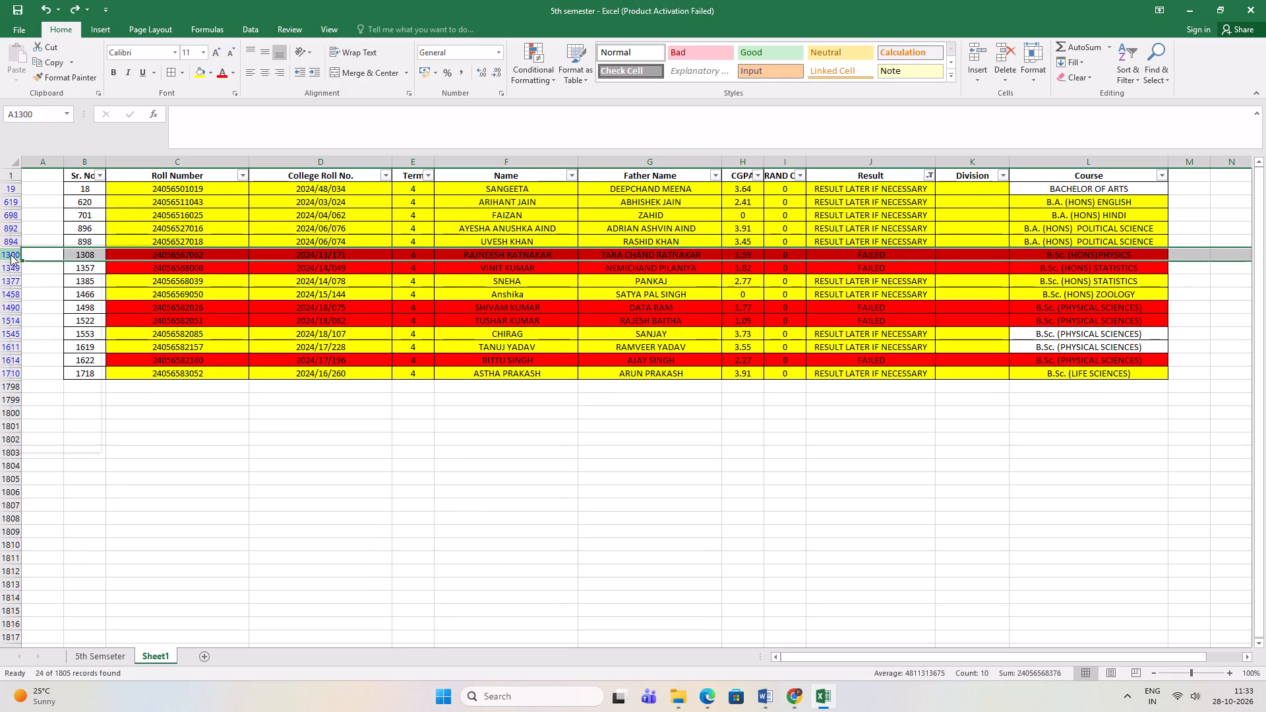
click(52, 359)
right_click(16, 253)
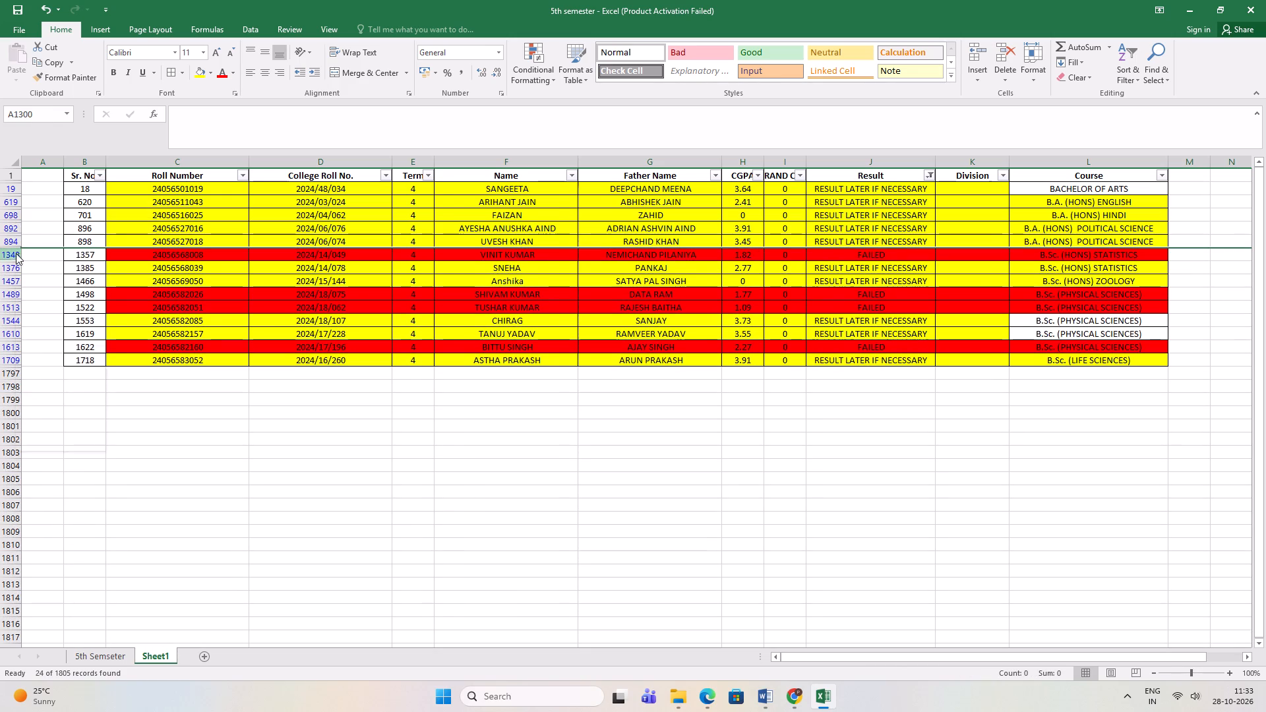
click(55, 353)
click(153, 276)
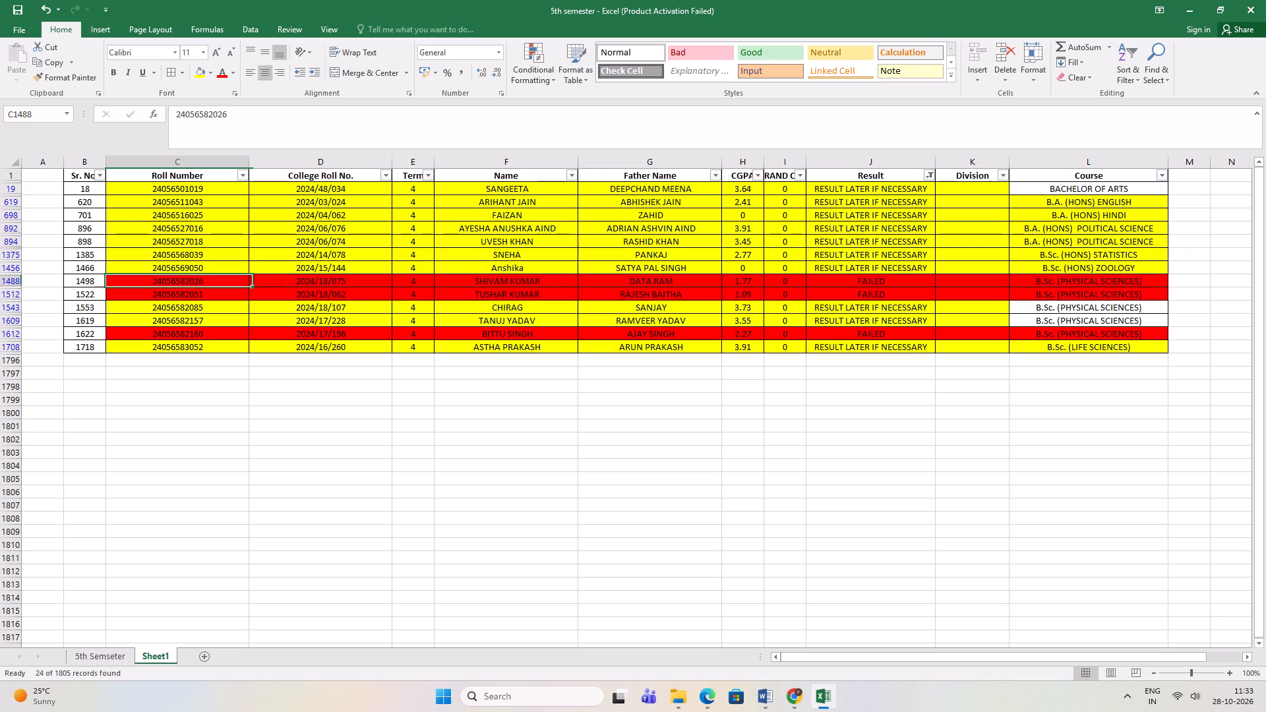
Delete the three FAILED student rows for B.Sc. (Physical Sciences).
click(12, 280)
right_click(12, 280)
click(67, 386)
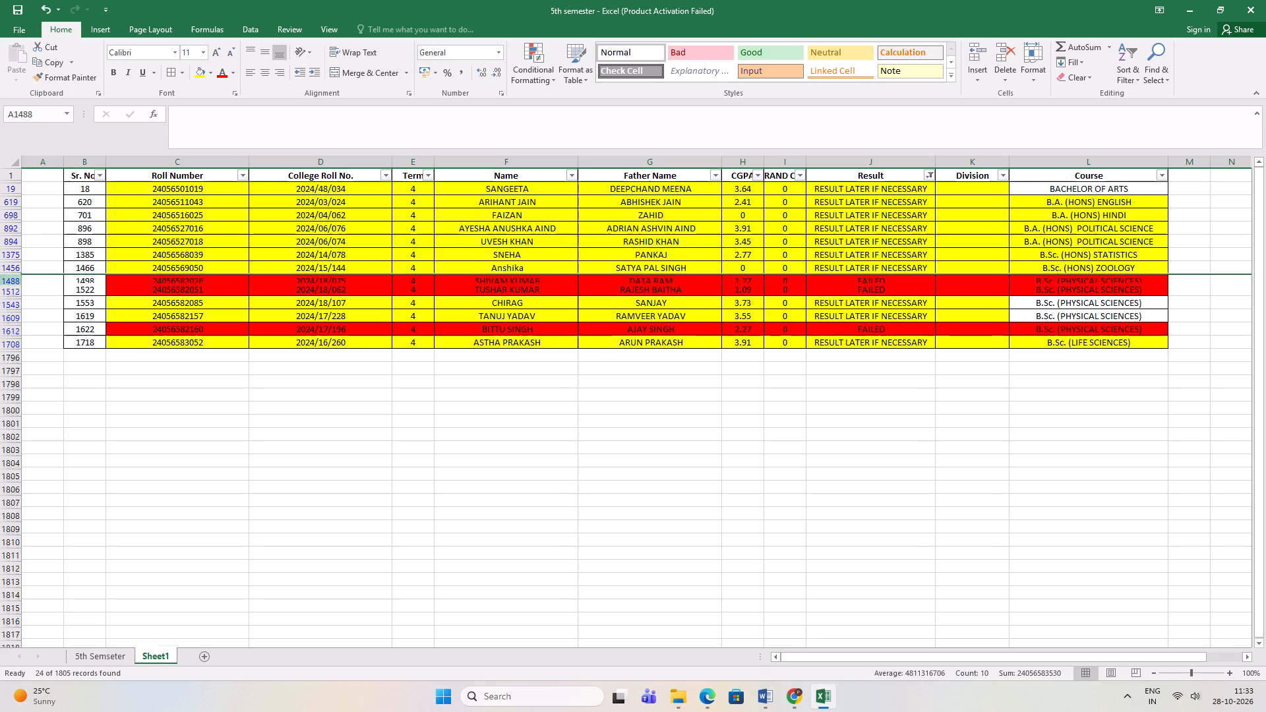
click(15, 279)
right_click(15, 279)
click(73, 380)
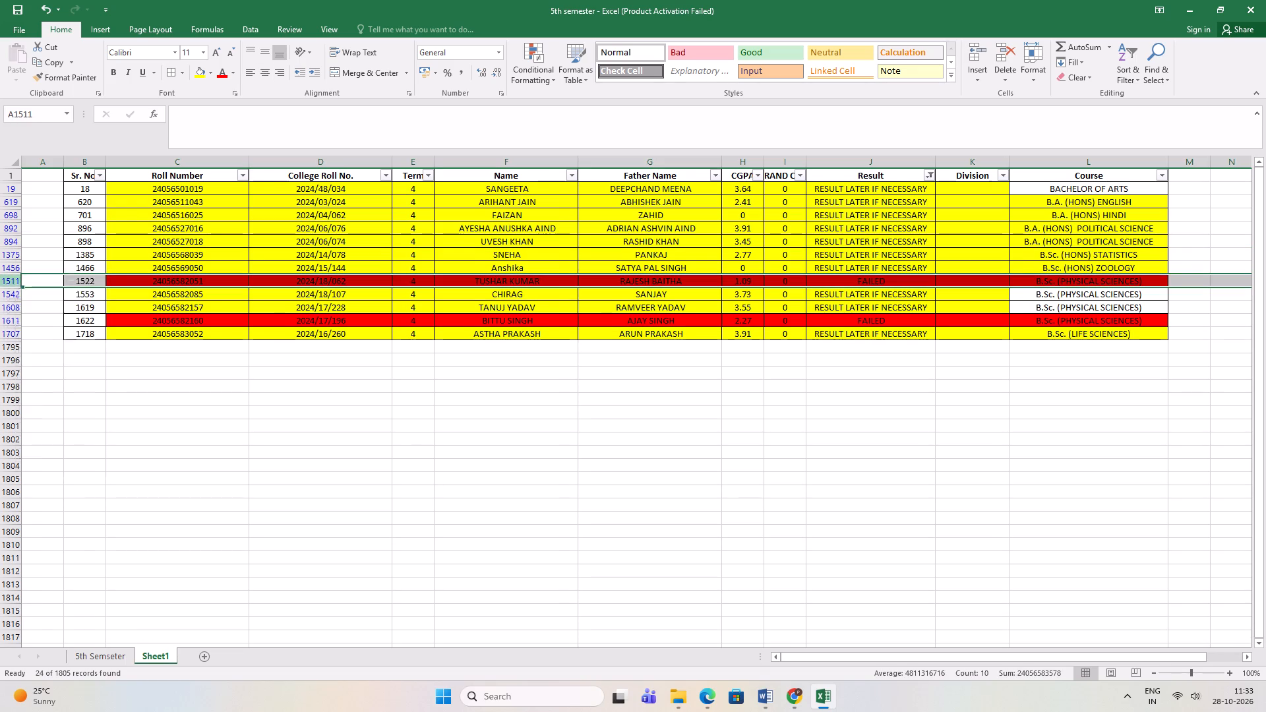
click(13, 306)
right_click(13, 306)
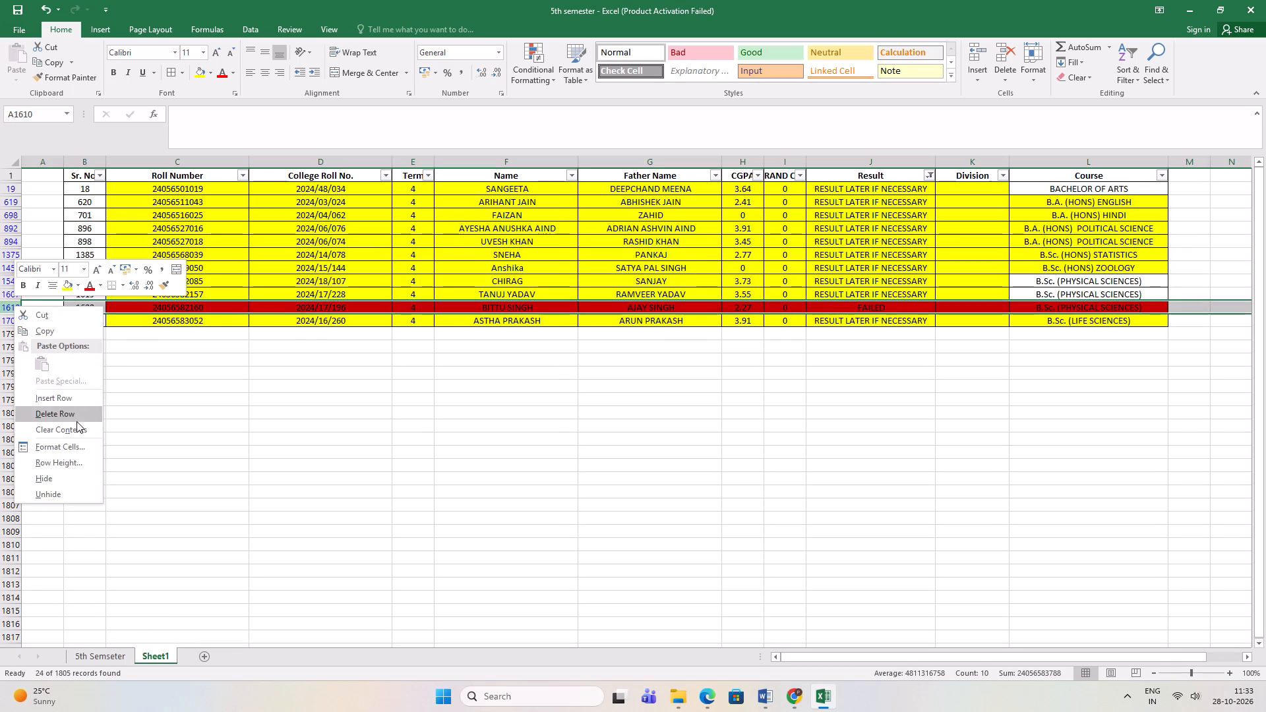
click(72, 416)
click(209, 372)
click(940, 364)
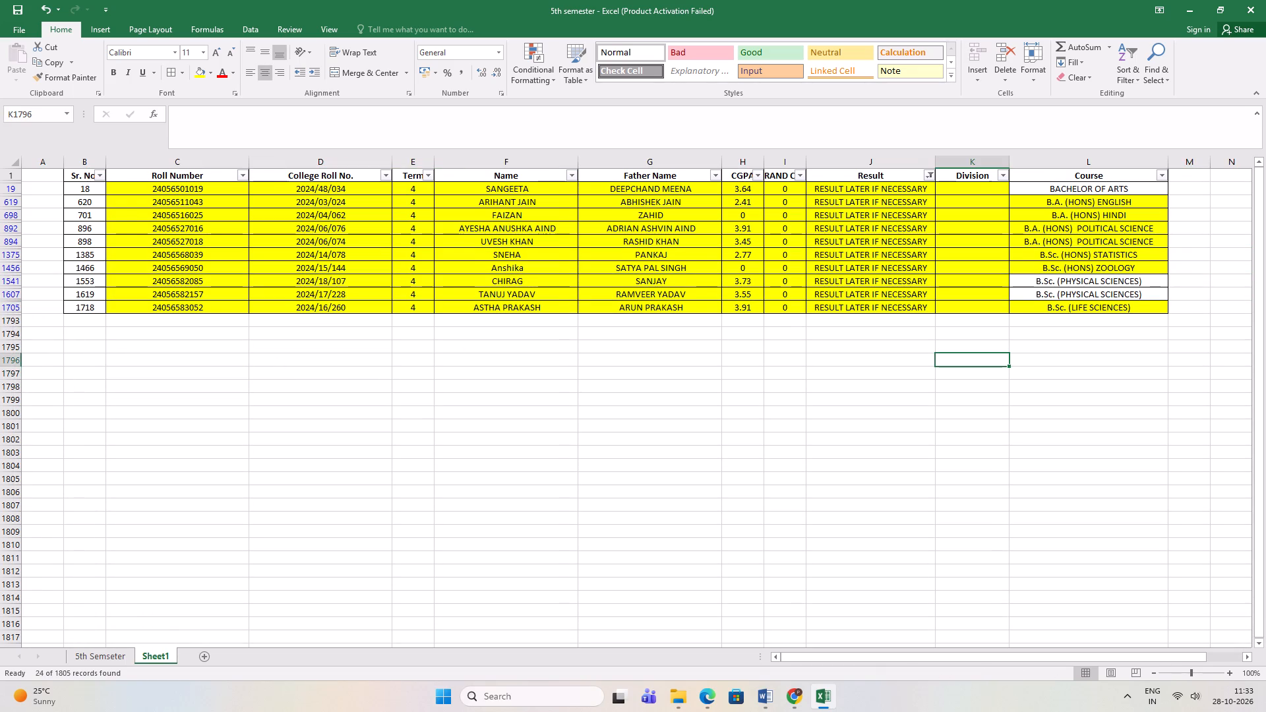
Save the 5th semester workbook.
click(951, 223)
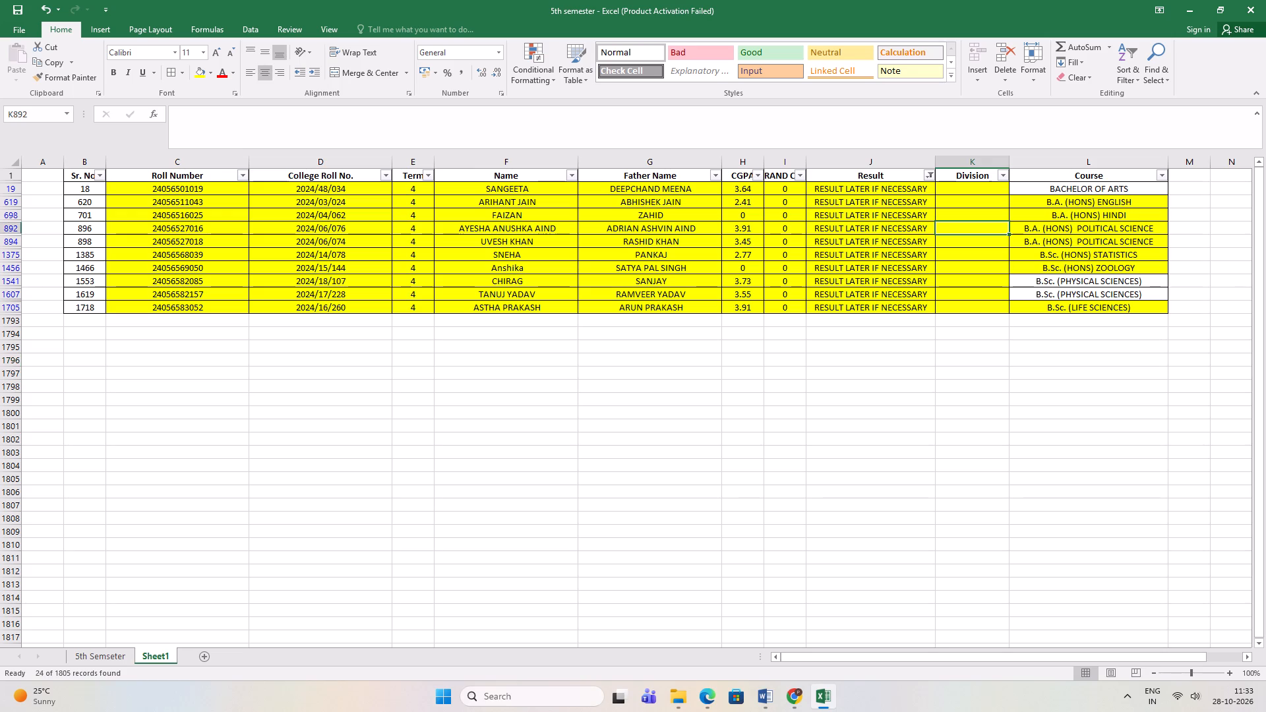
key(ctrl+s)
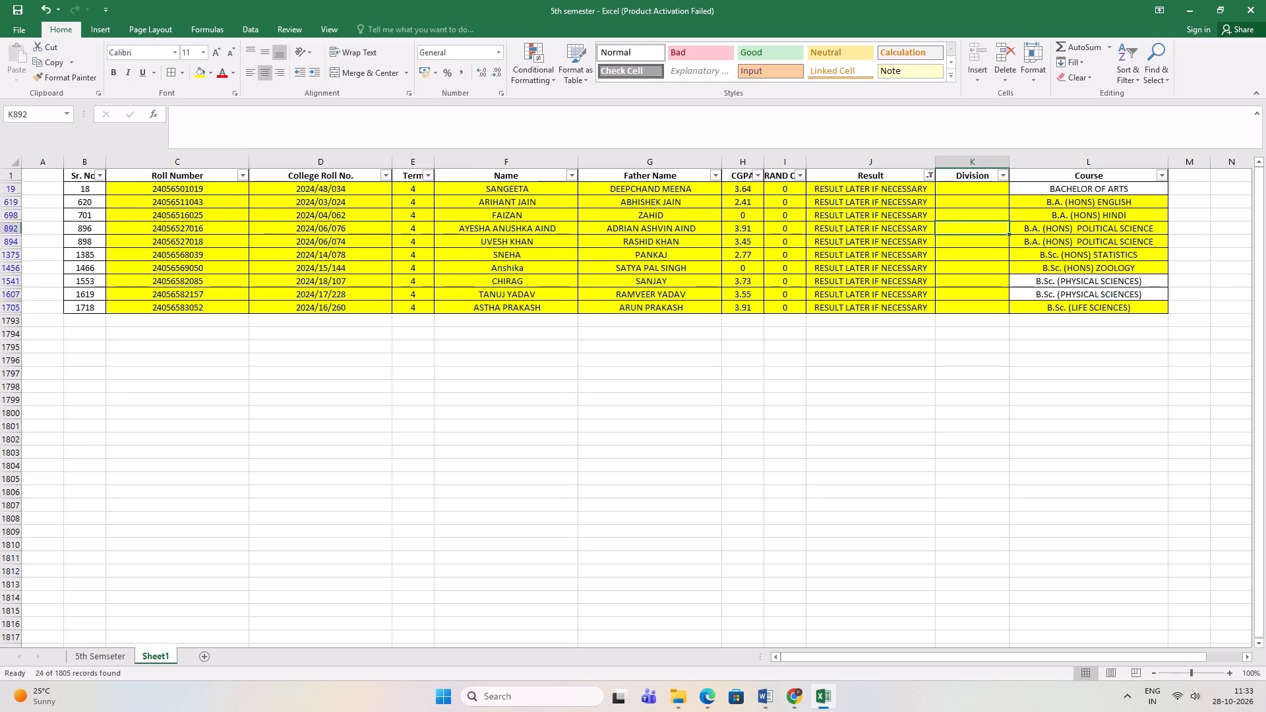
Reset the Result column filter to include all values so every student row in the sheet is shown.
click(932, 173)
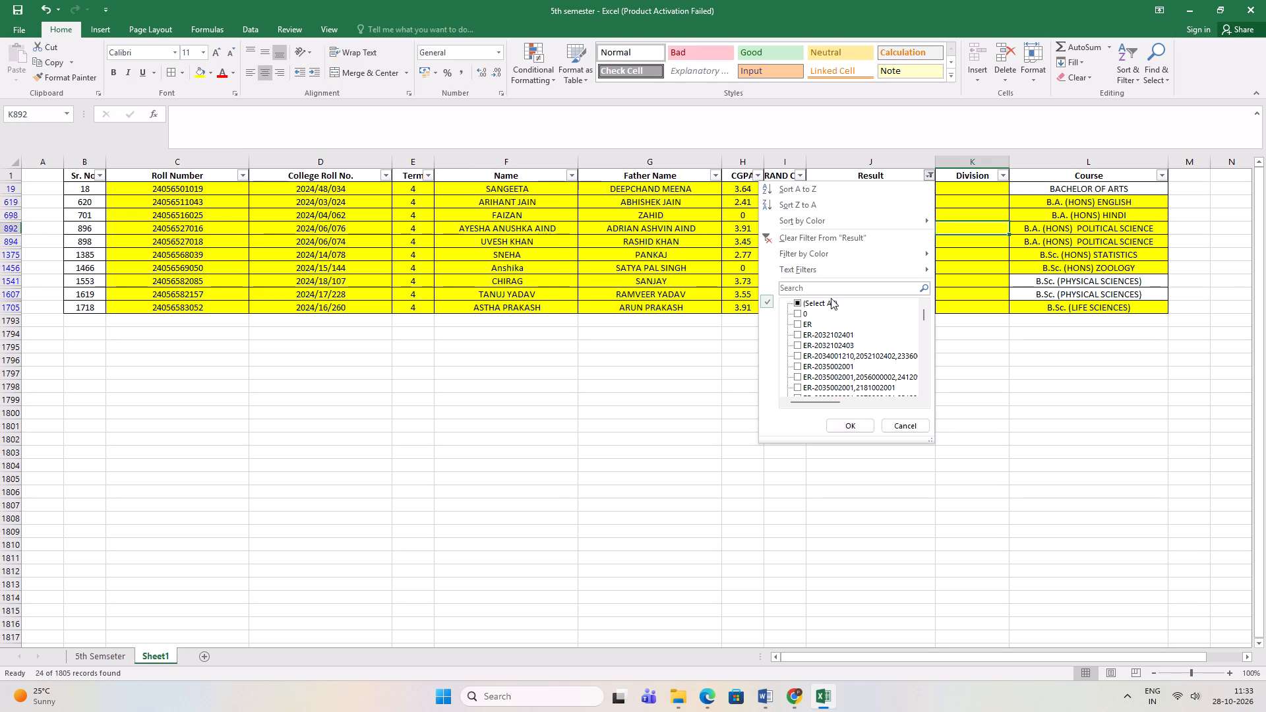
click(831, 298)
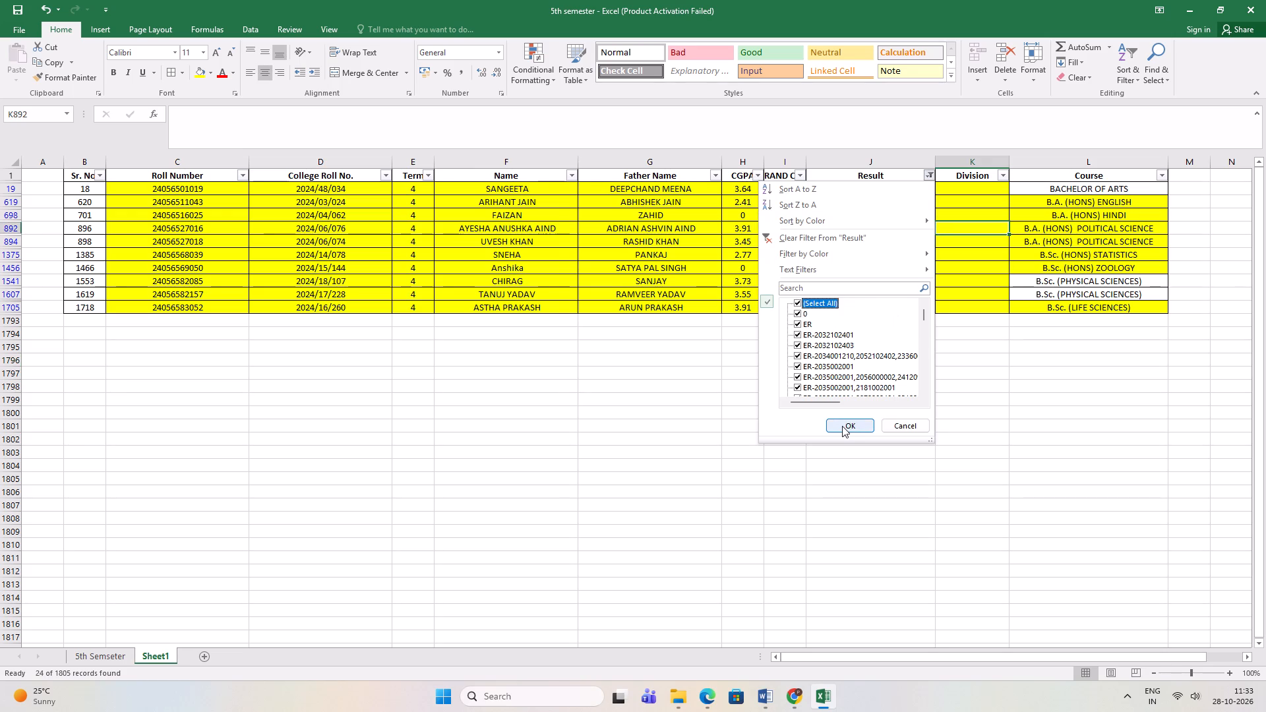
drag(924, 316, 901, 389)
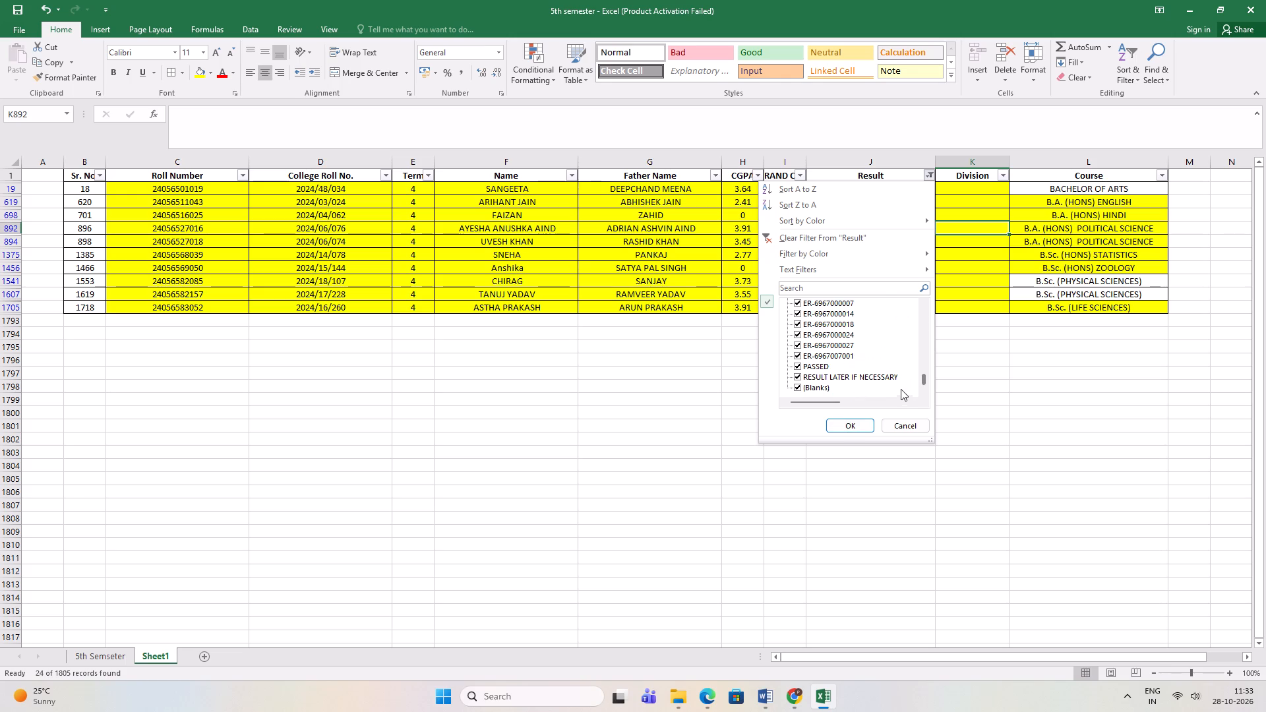
drag(901, 389, 917, 288)
click(853, 417)
click(856, 425)
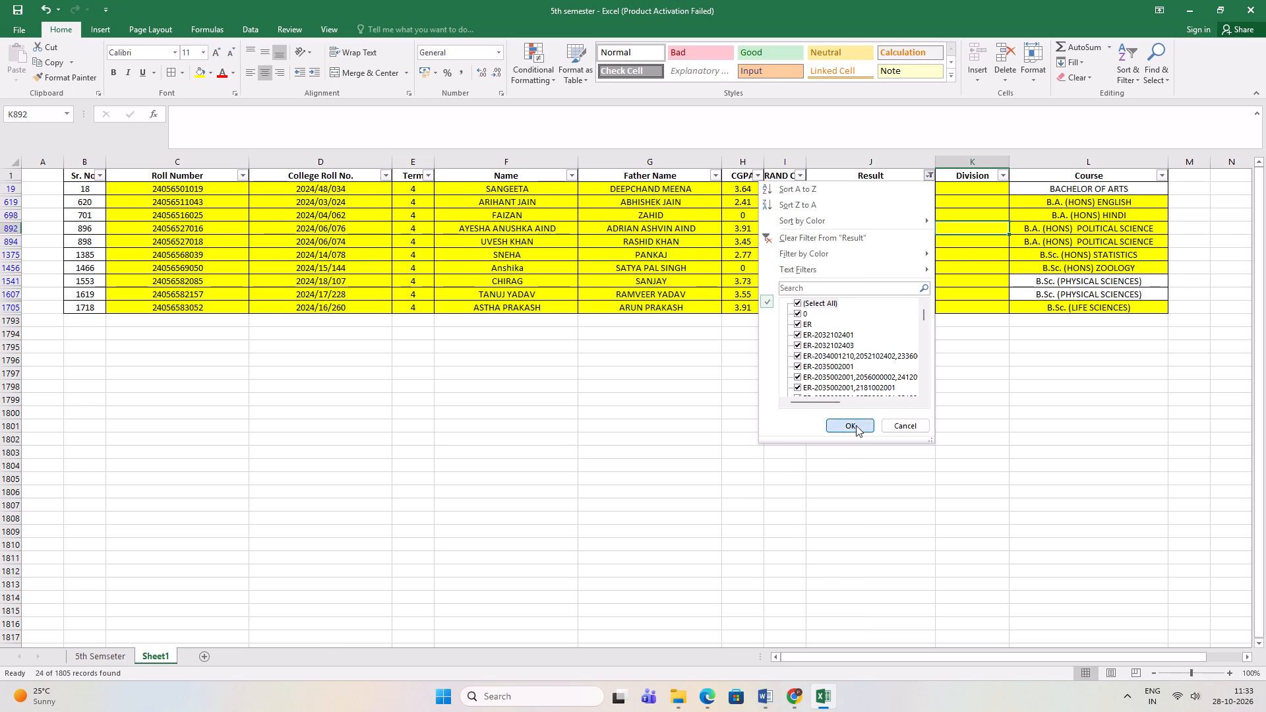
click(887, 266)
click(875, 407)
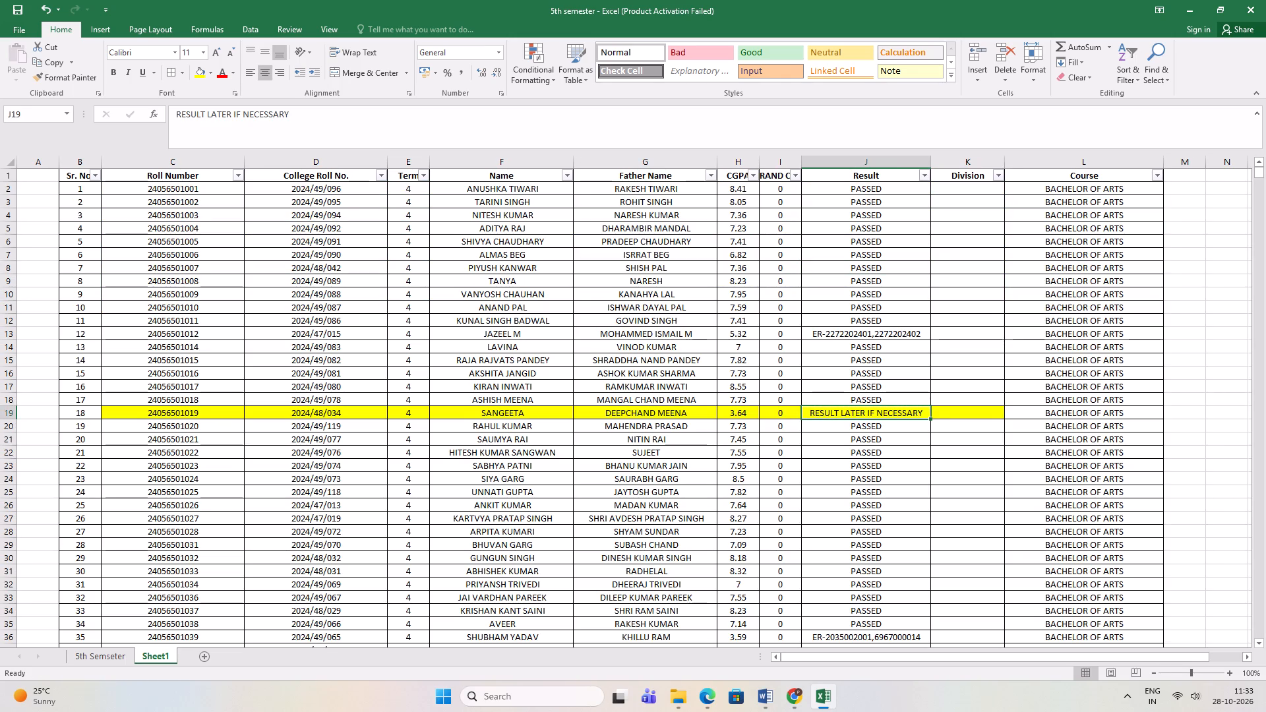
click(856, 301)
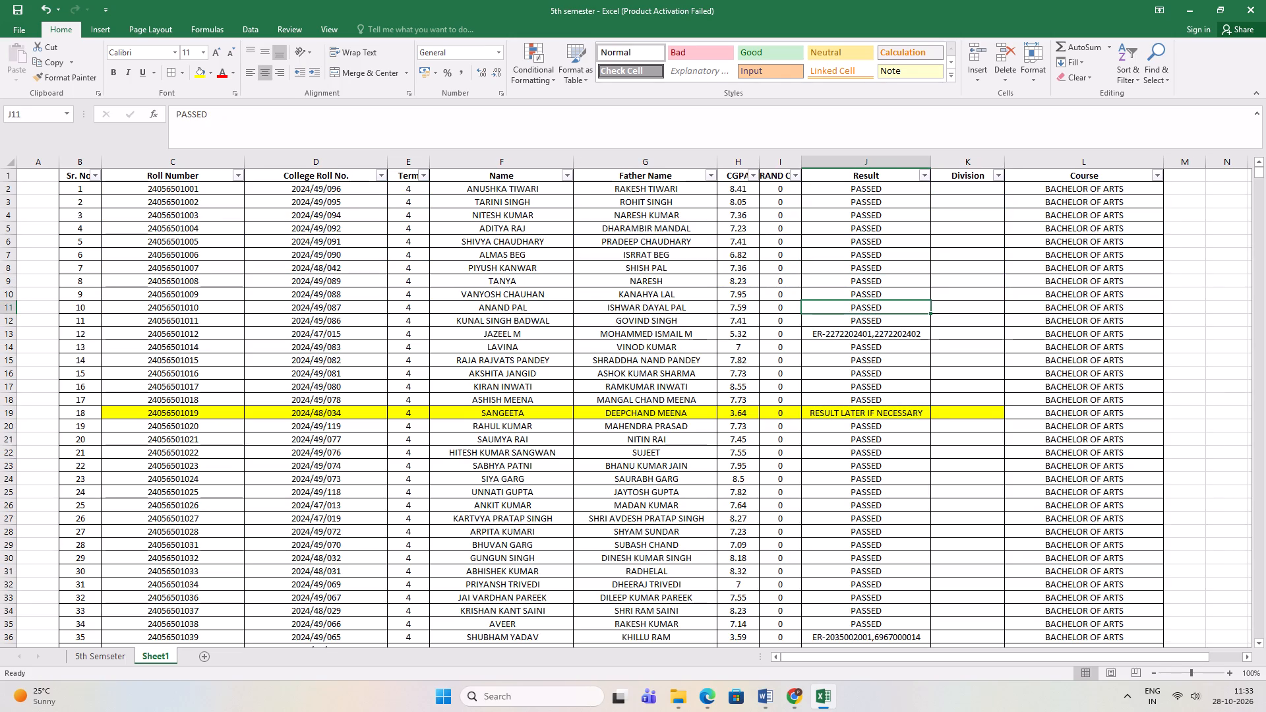
Save the 5th semester workbook.
key(ctrl+s)
click(910, 321)
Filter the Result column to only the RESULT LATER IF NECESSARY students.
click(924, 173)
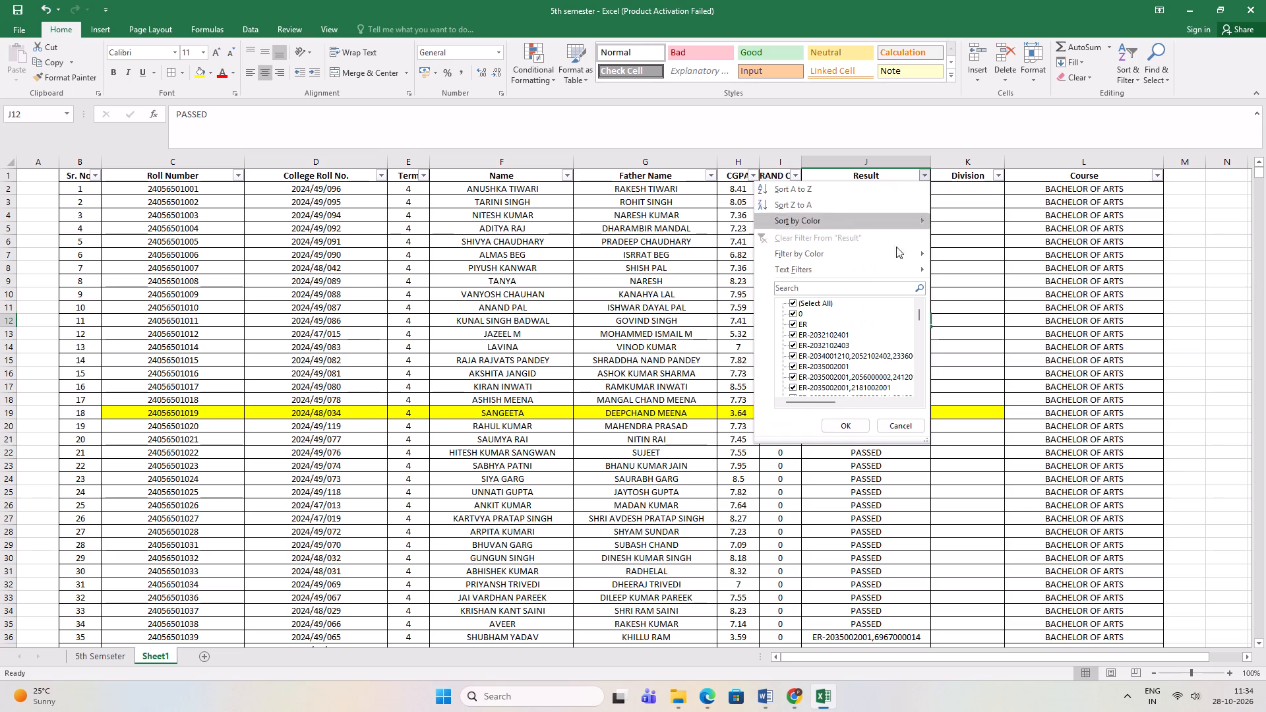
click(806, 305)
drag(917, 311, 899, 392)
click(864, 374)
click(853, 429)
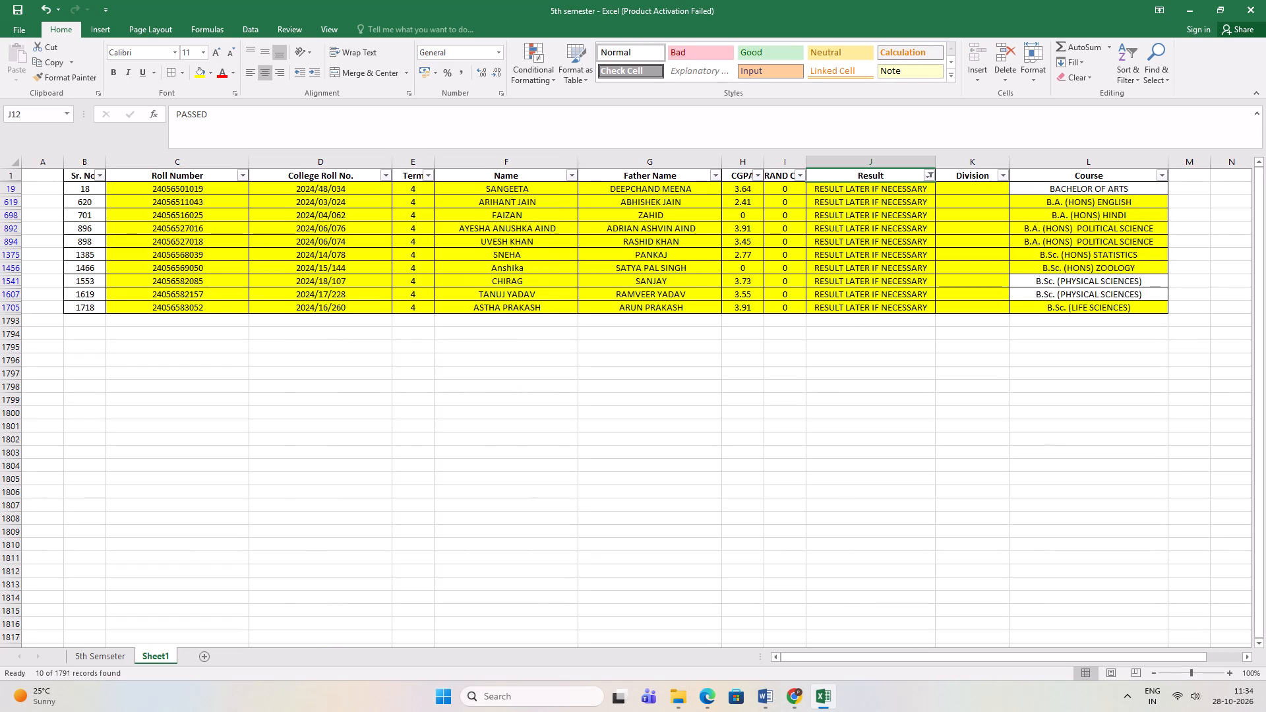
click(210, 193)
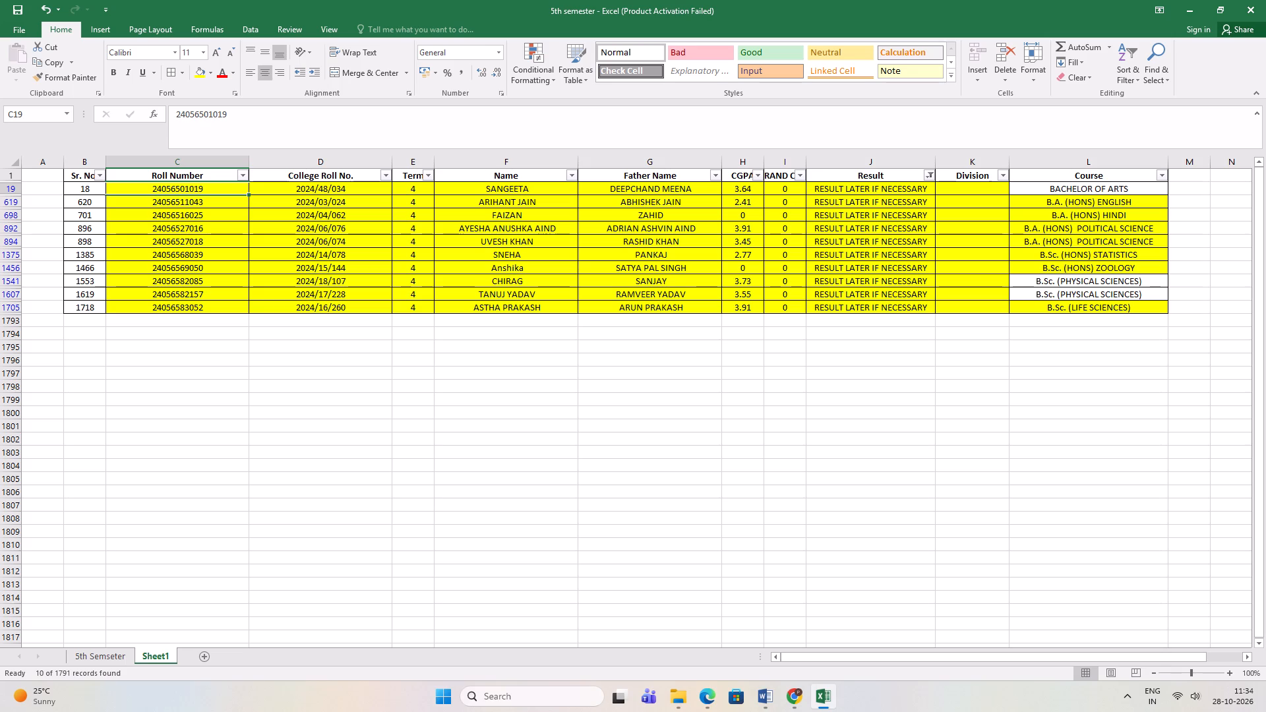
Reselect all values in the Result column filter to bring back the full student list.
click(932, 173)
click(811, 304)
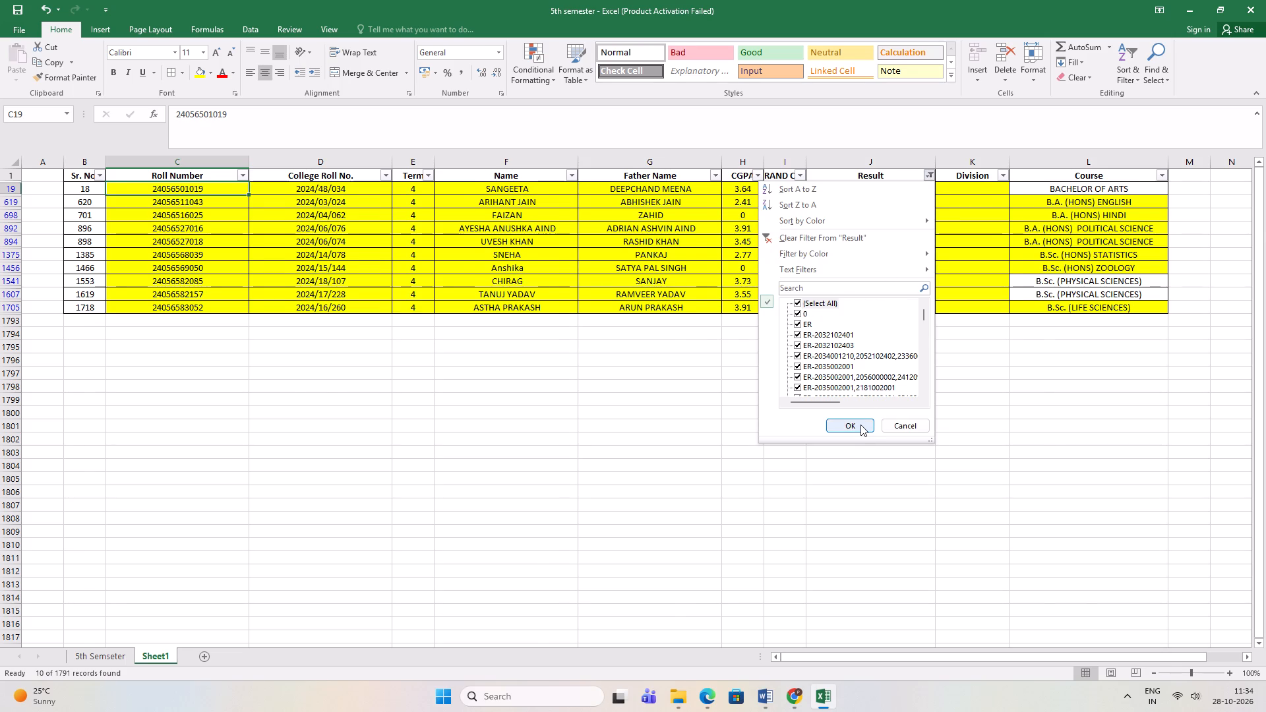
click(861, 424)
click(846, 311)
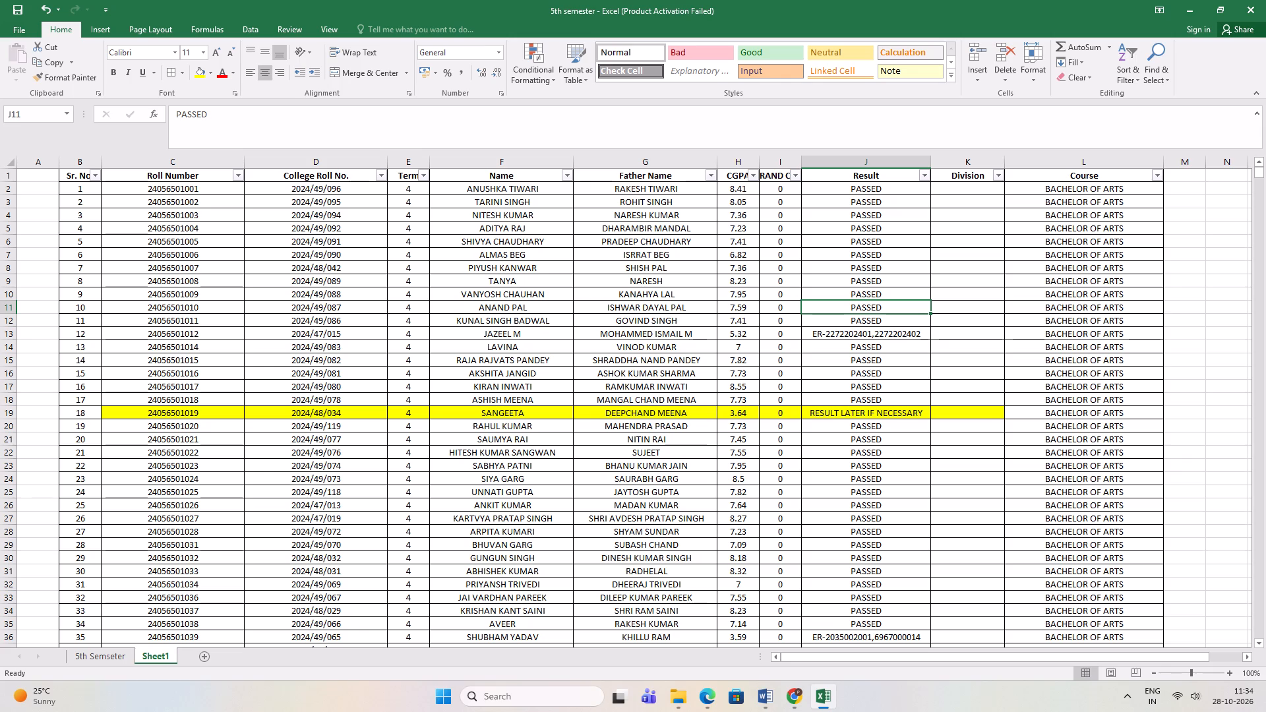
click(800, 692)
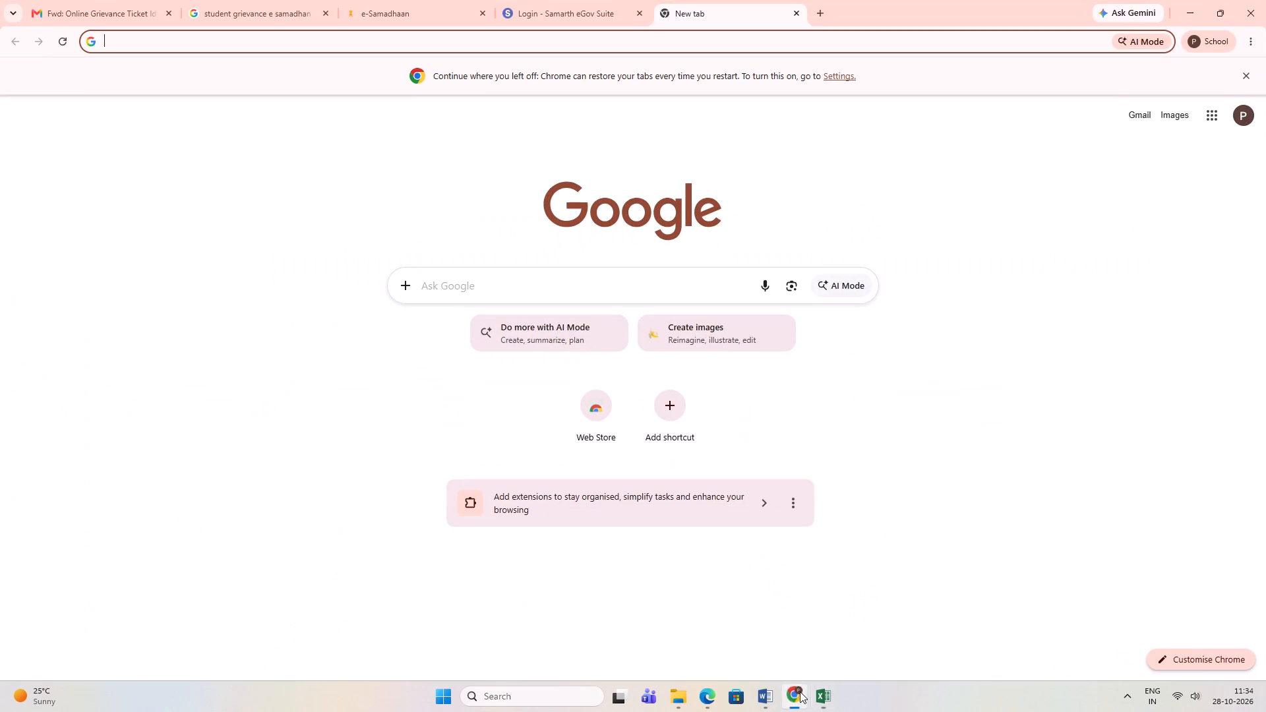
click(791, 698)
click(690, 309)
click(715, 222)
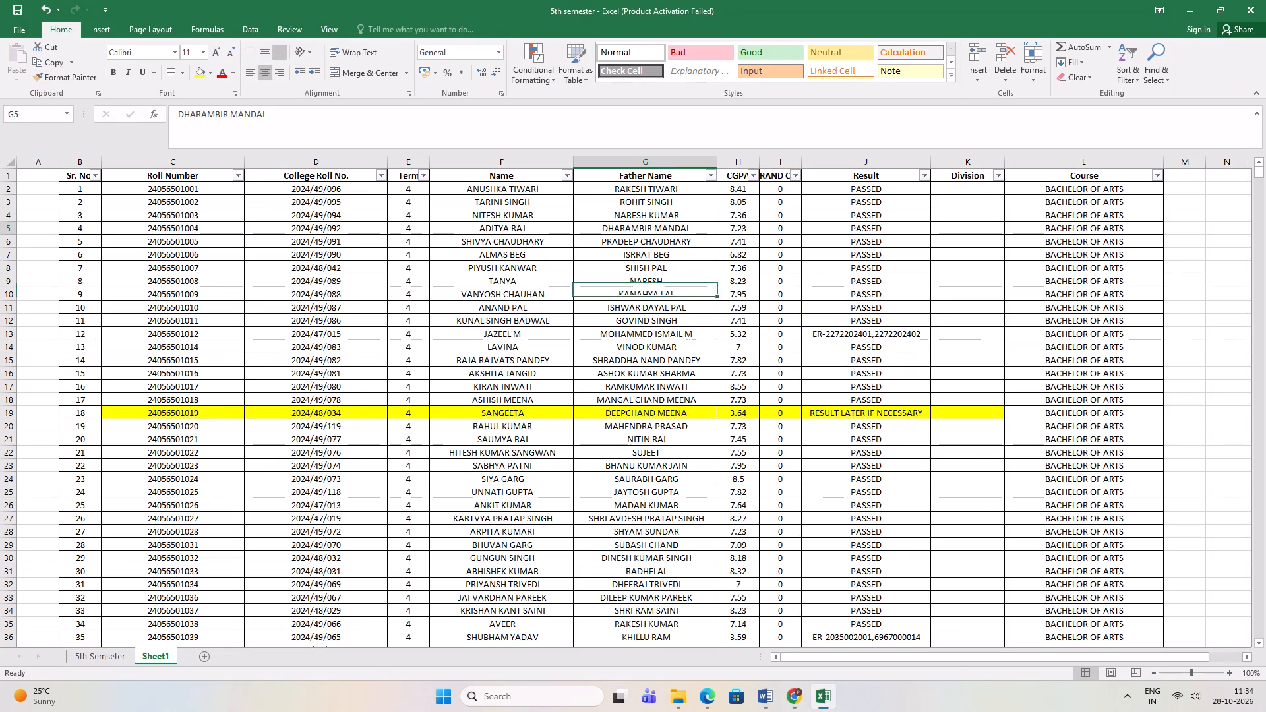
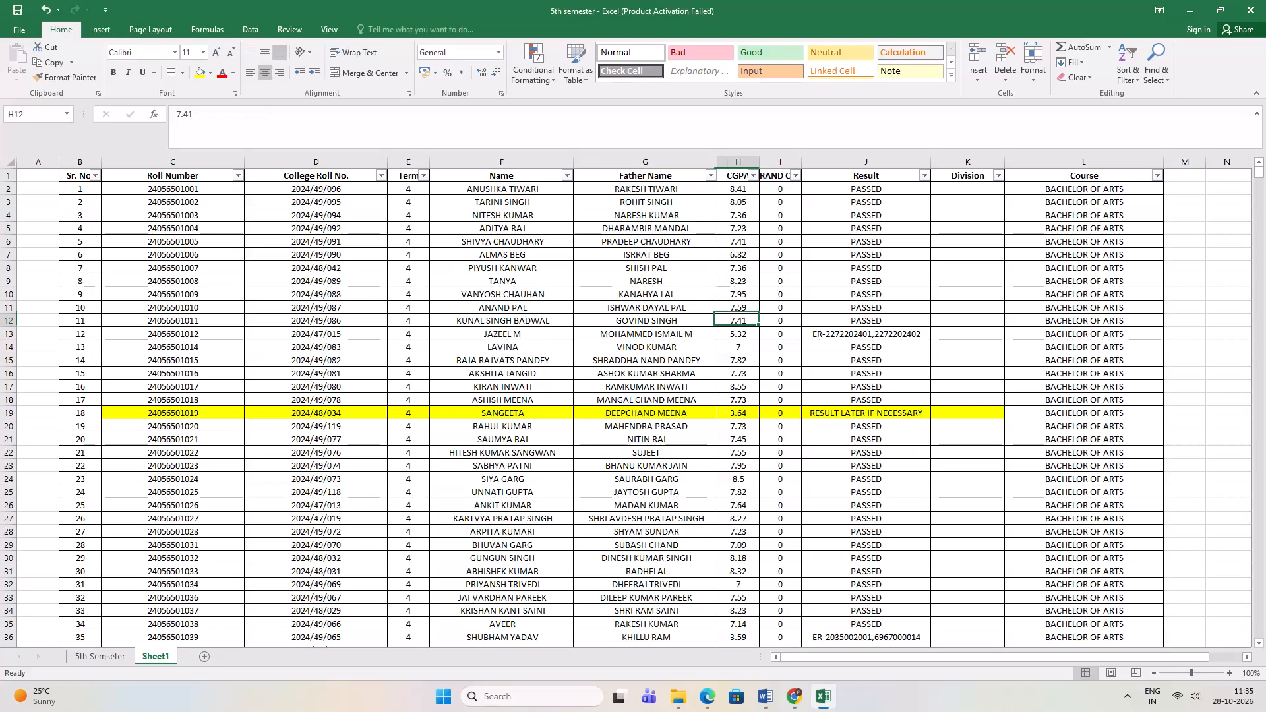
Save the 5th semester workbook with the full student list showing.
key(ctrl+s)
key(ctrl+s)
key(ctrl+s)
click(470, 415)
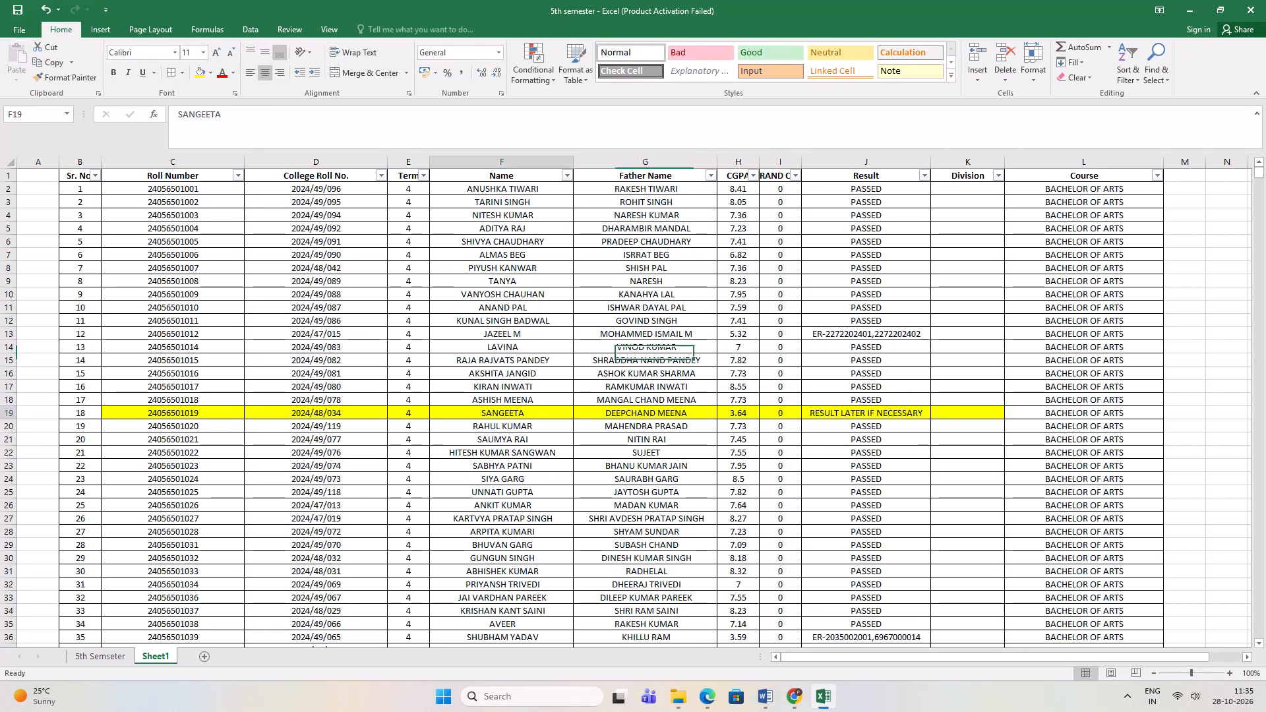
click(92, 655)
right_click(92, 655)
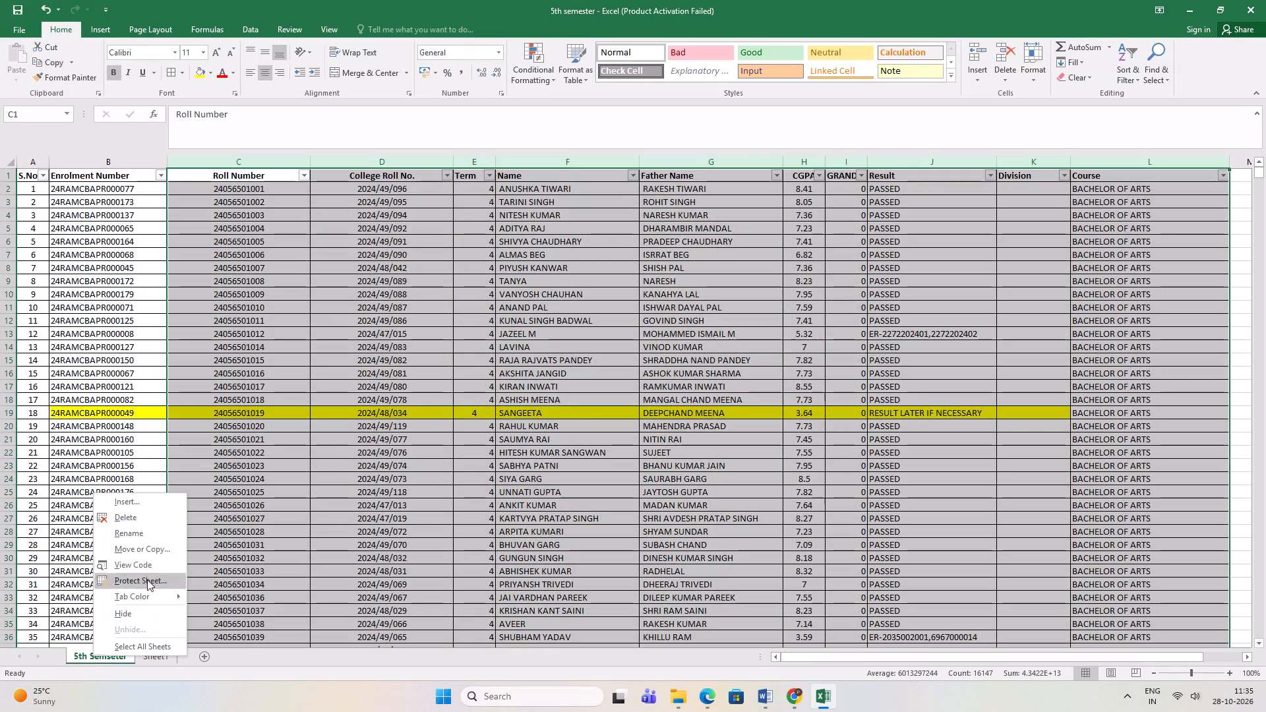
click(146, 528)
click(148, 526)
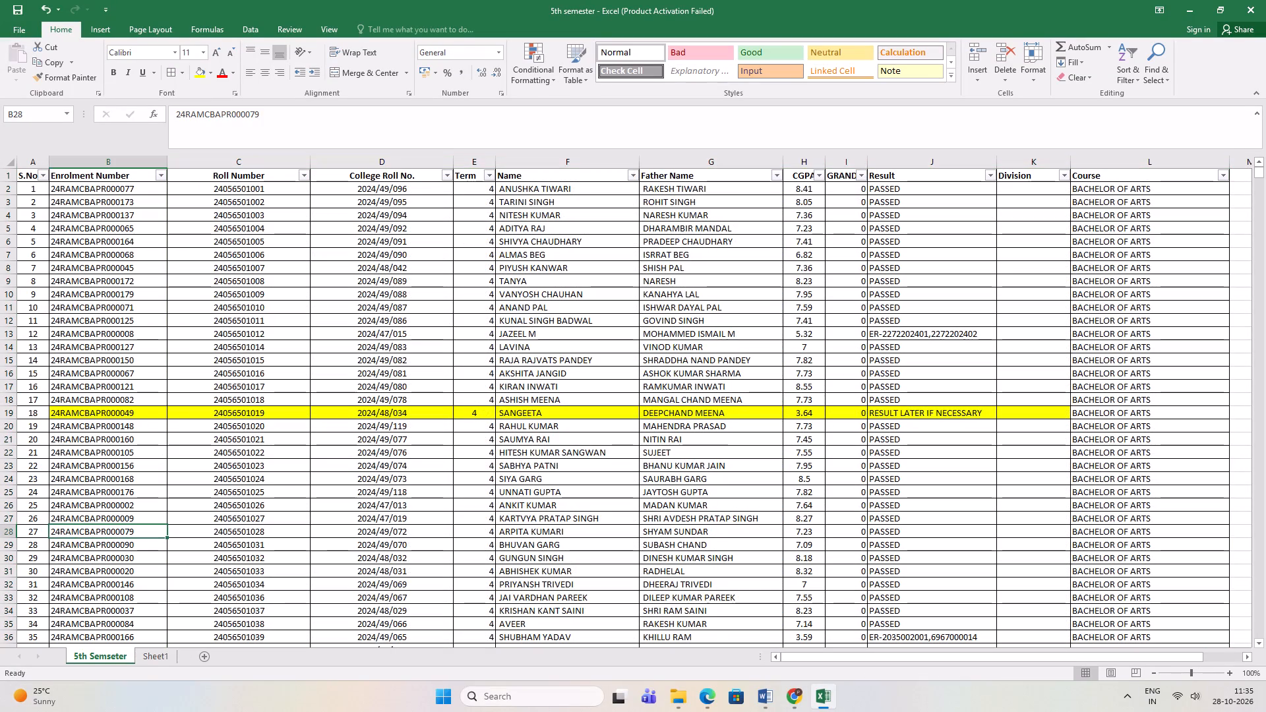
Delete the Term column from Sheet1 of the 5th semester workbook.
click(152, 654)
click(415, 154)
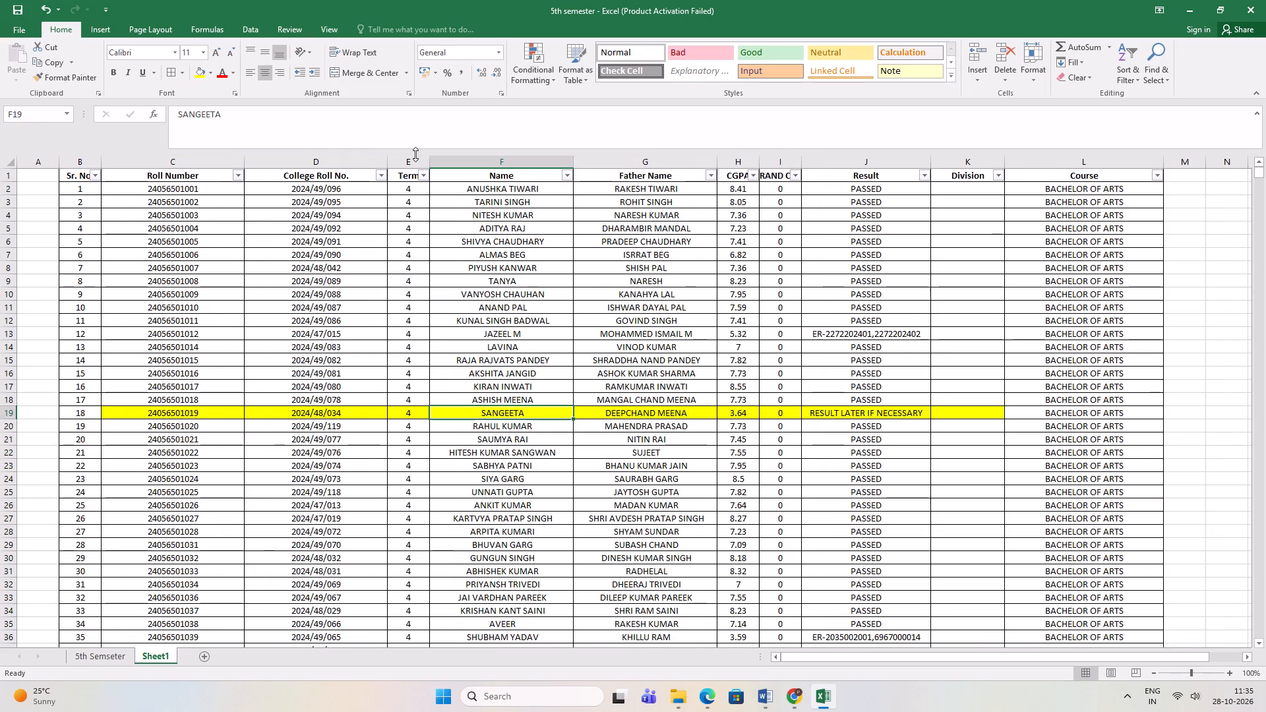
click(415, 156)
right_click(415, 157)
click(455, 258)
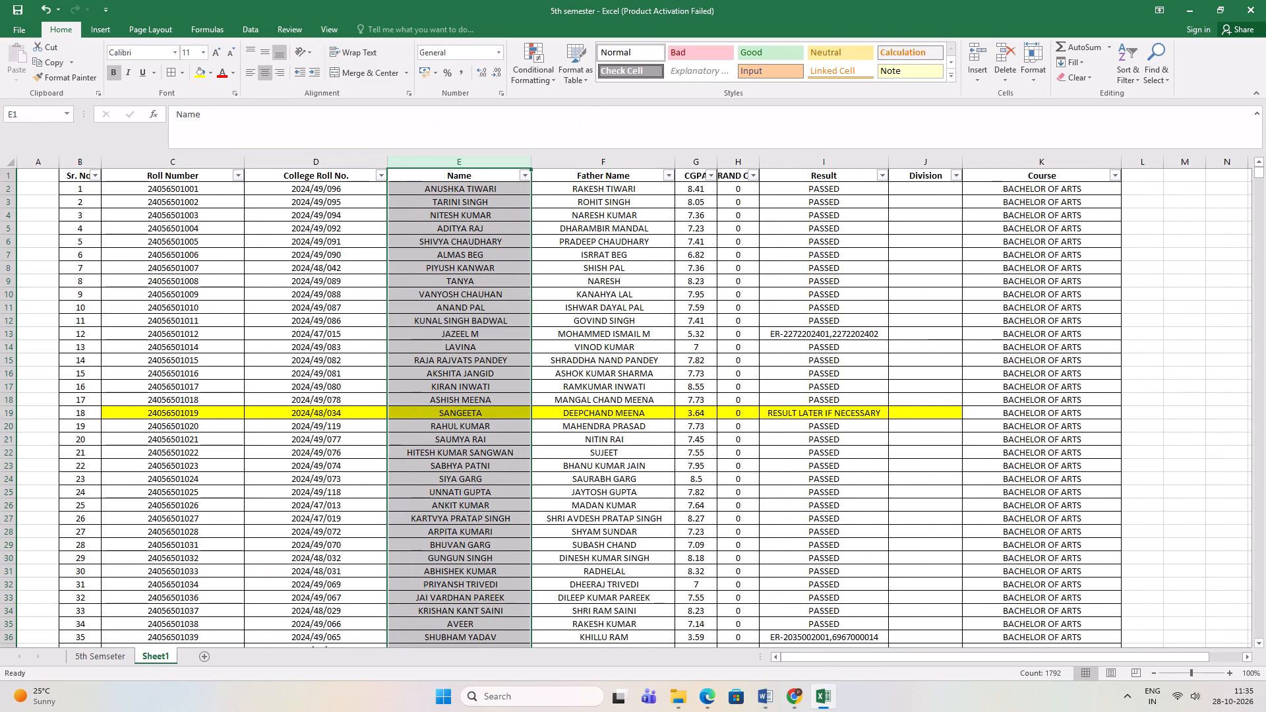
click(413, 227)
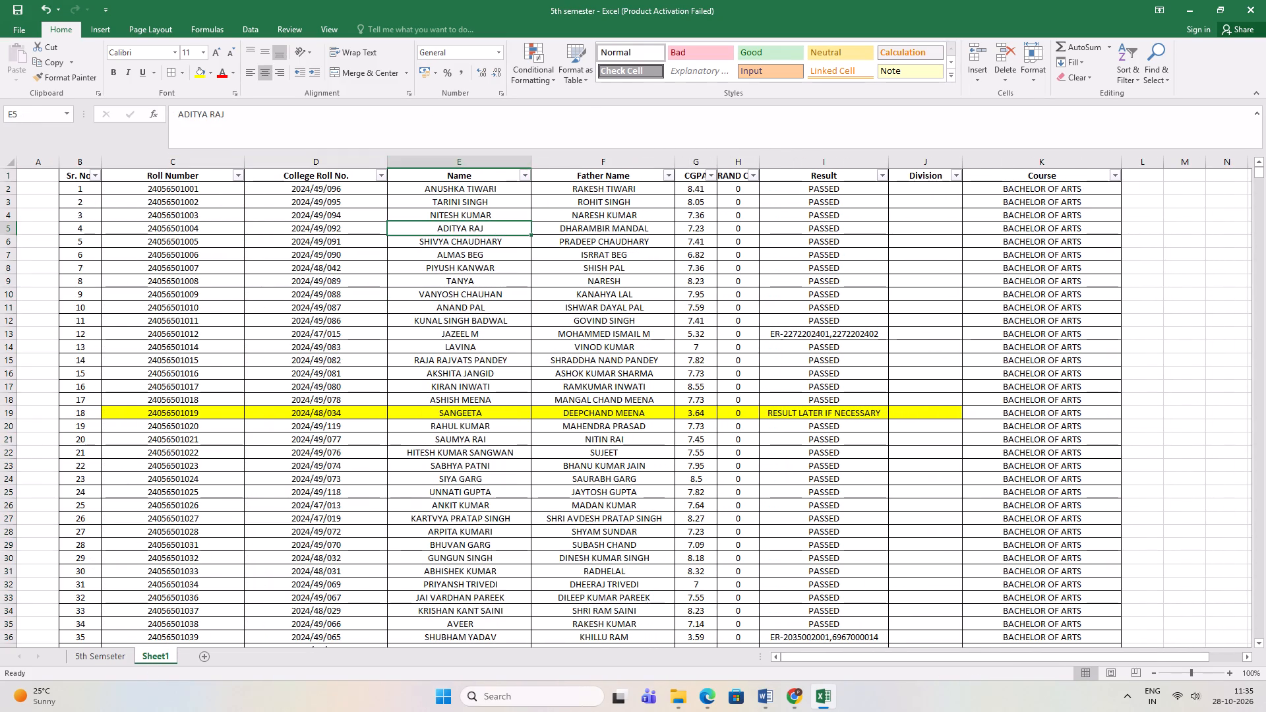
click(330, 196)
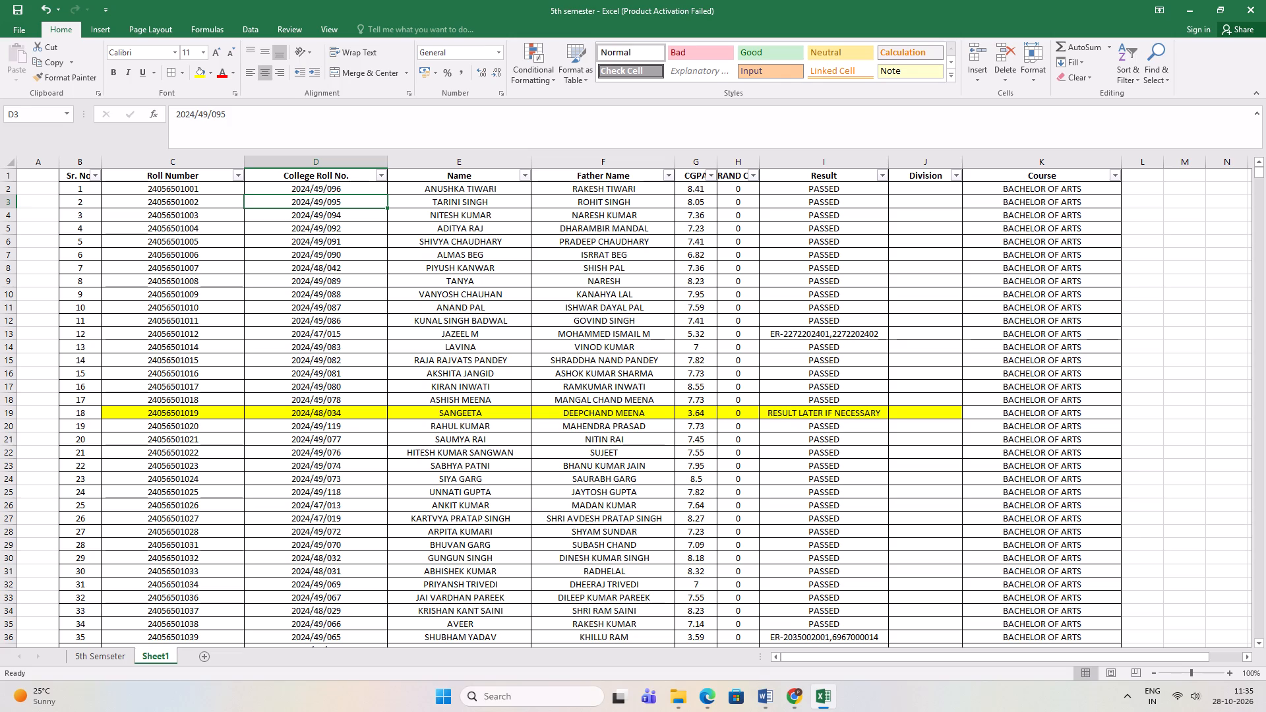
Save the 5th semester workbook with the Term column removed.
click(631, 320)
key(ctrl+s)
key(ctrl+s)
key(ctrl+s)
key(ctrl+s)
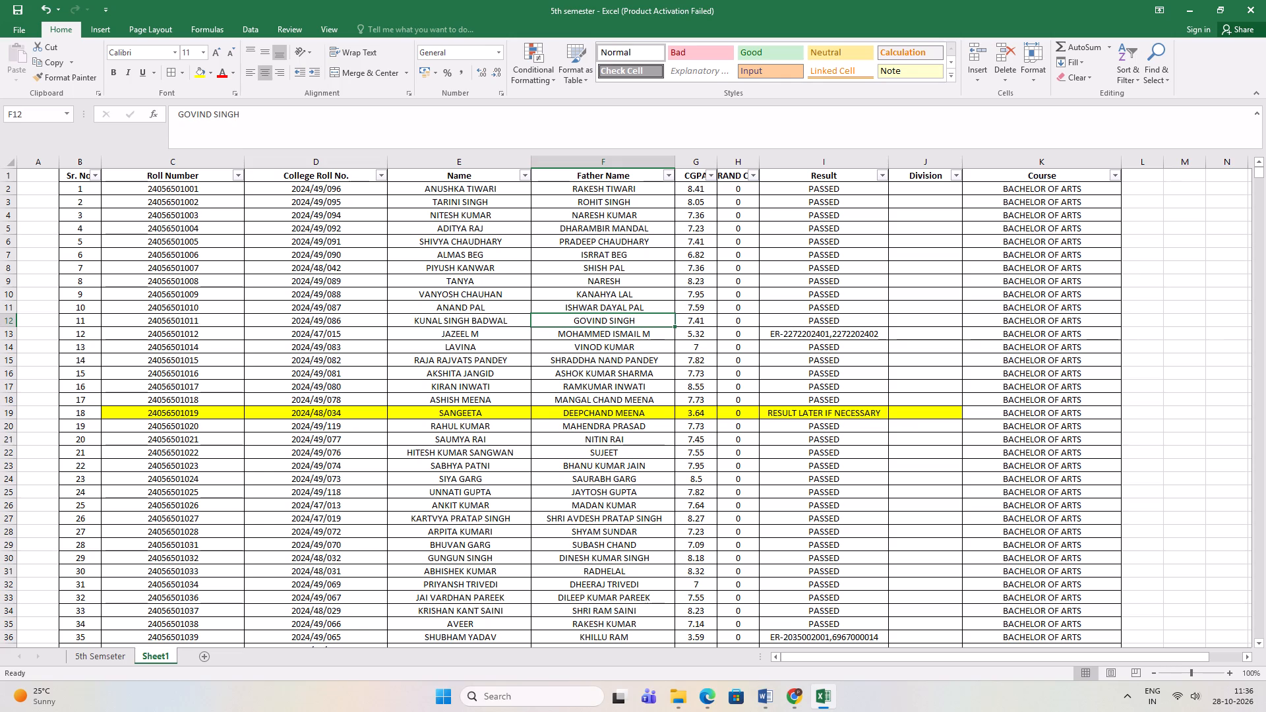
Delete the original 5th Semseter sheet from the workbook, keeping only Sheet1.
click(115, 653)
right_click(114, 653)
click(156, 512)
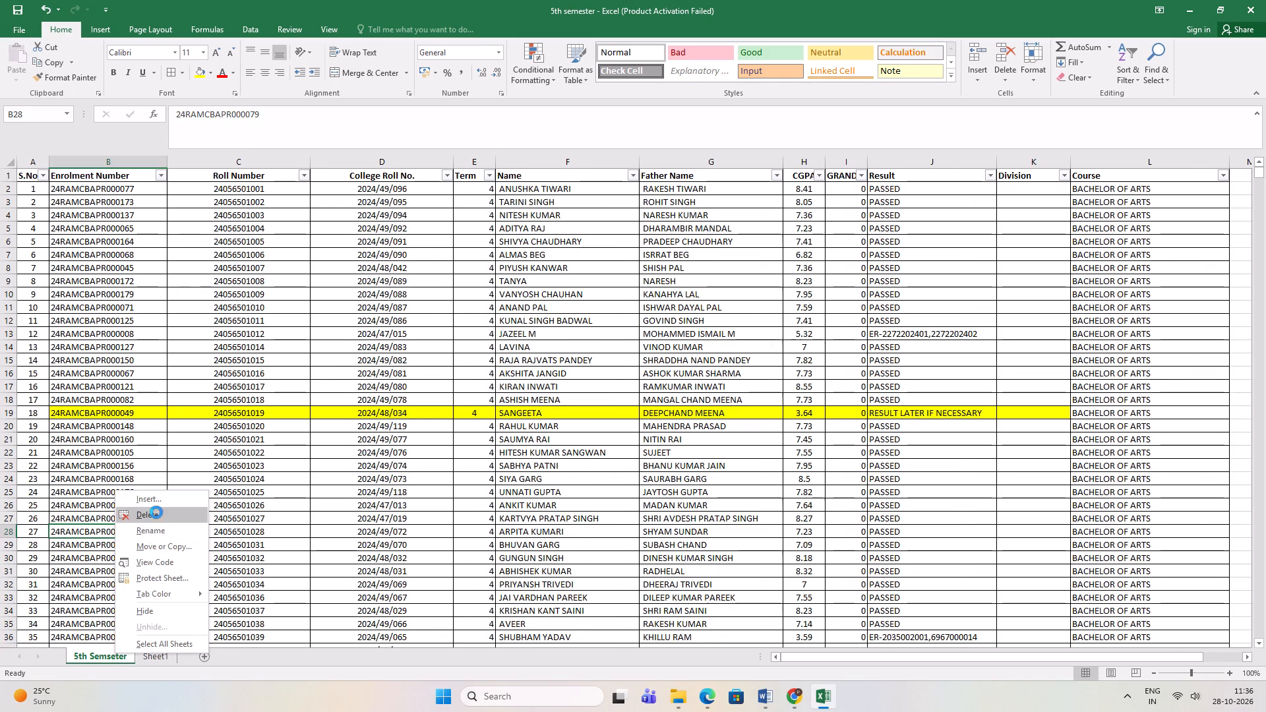
click(626, 380)
click(202, 212)
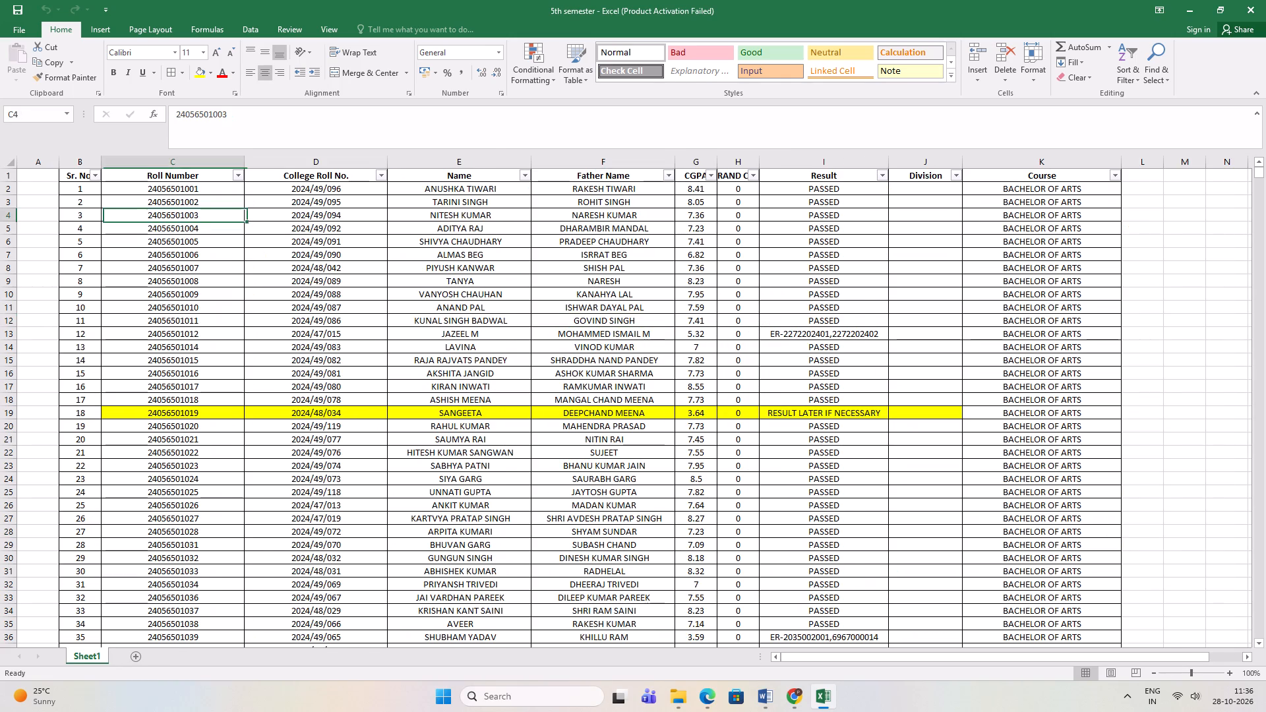
click(214, 183)
click(220, 204)
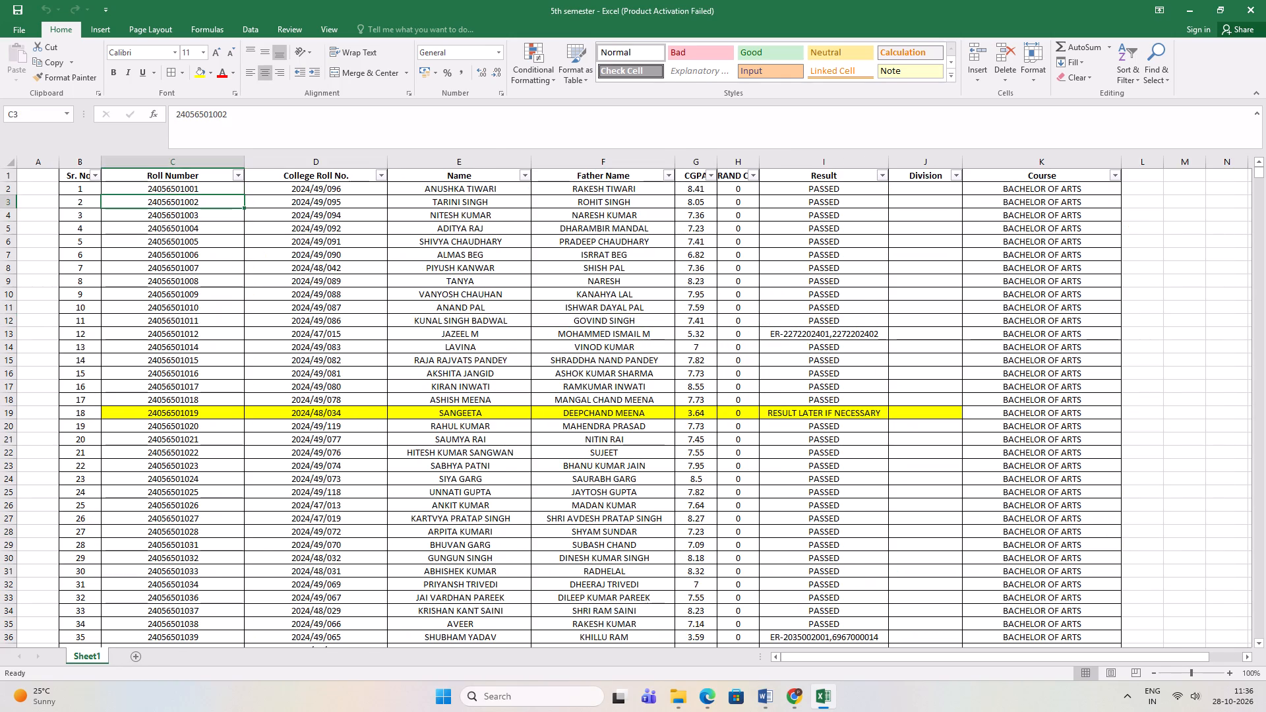
Close the 5th semester workbook, saving its changes.
click(1246, 7)
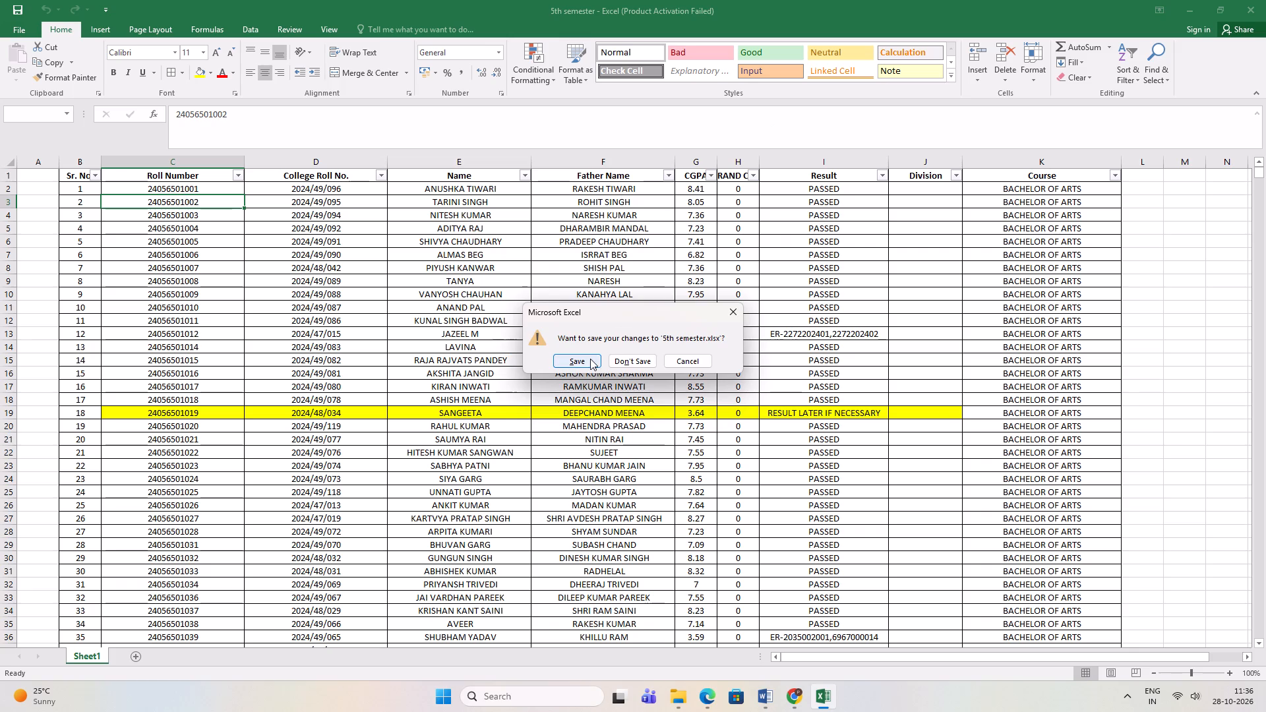
click(586, 362)
In File Explorer, go up to the parent folder and reopen the Subject list folder.
click(389, 282)
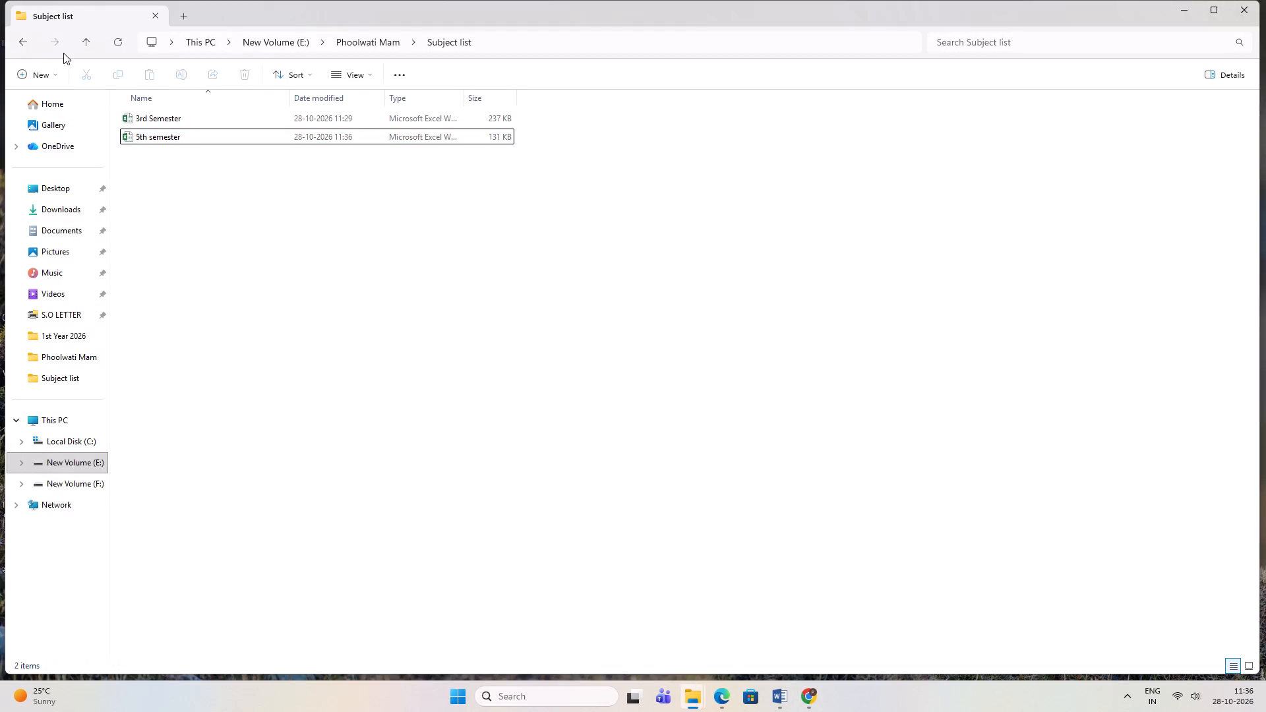
click(90, 34)
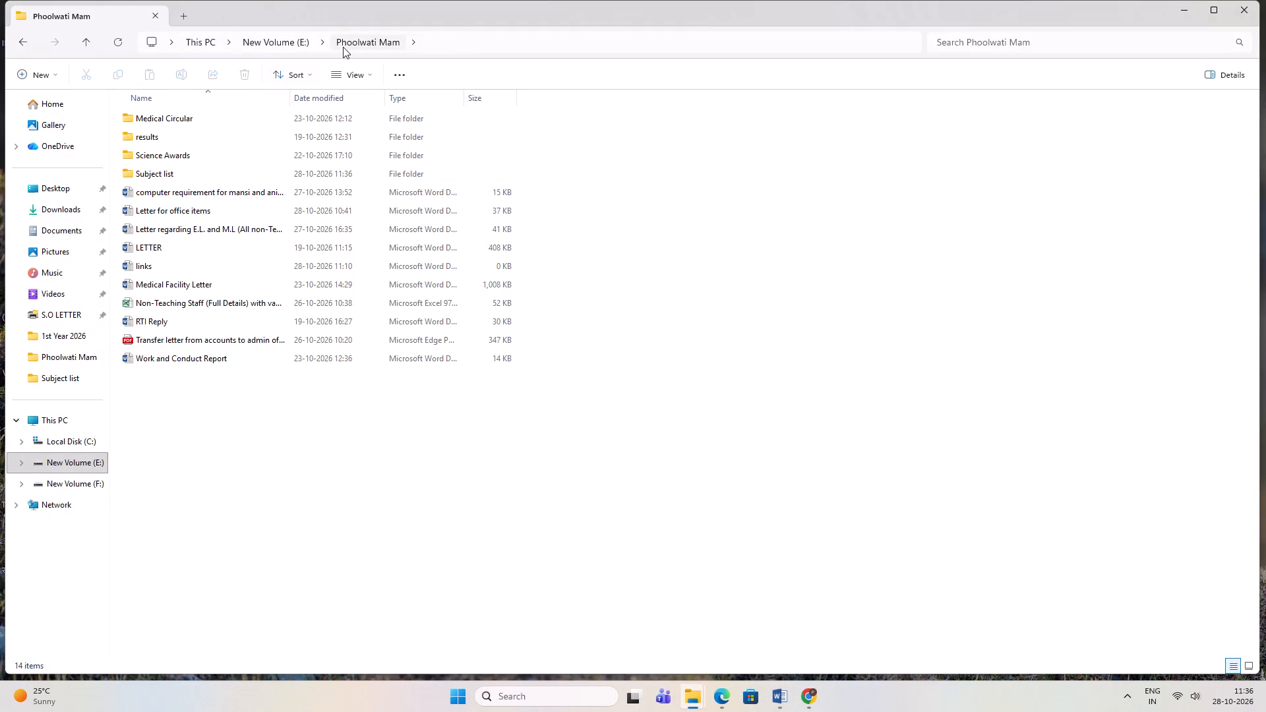
double_click(167, 172)
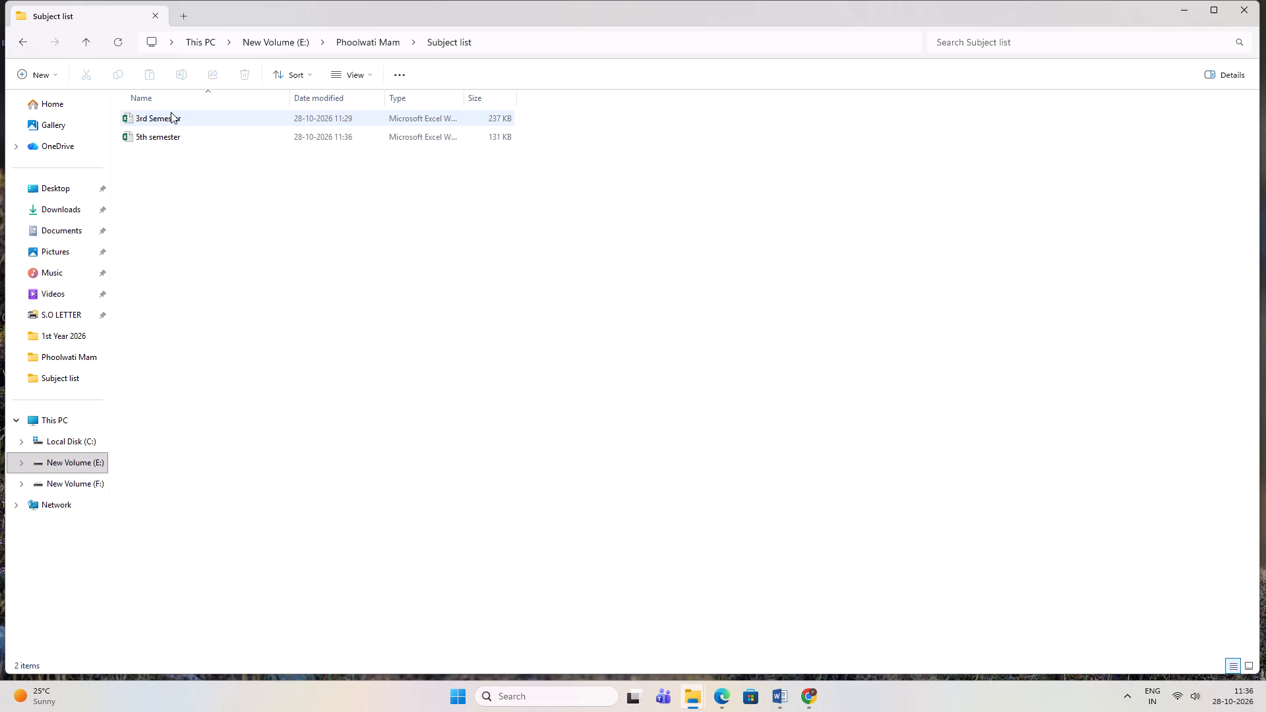
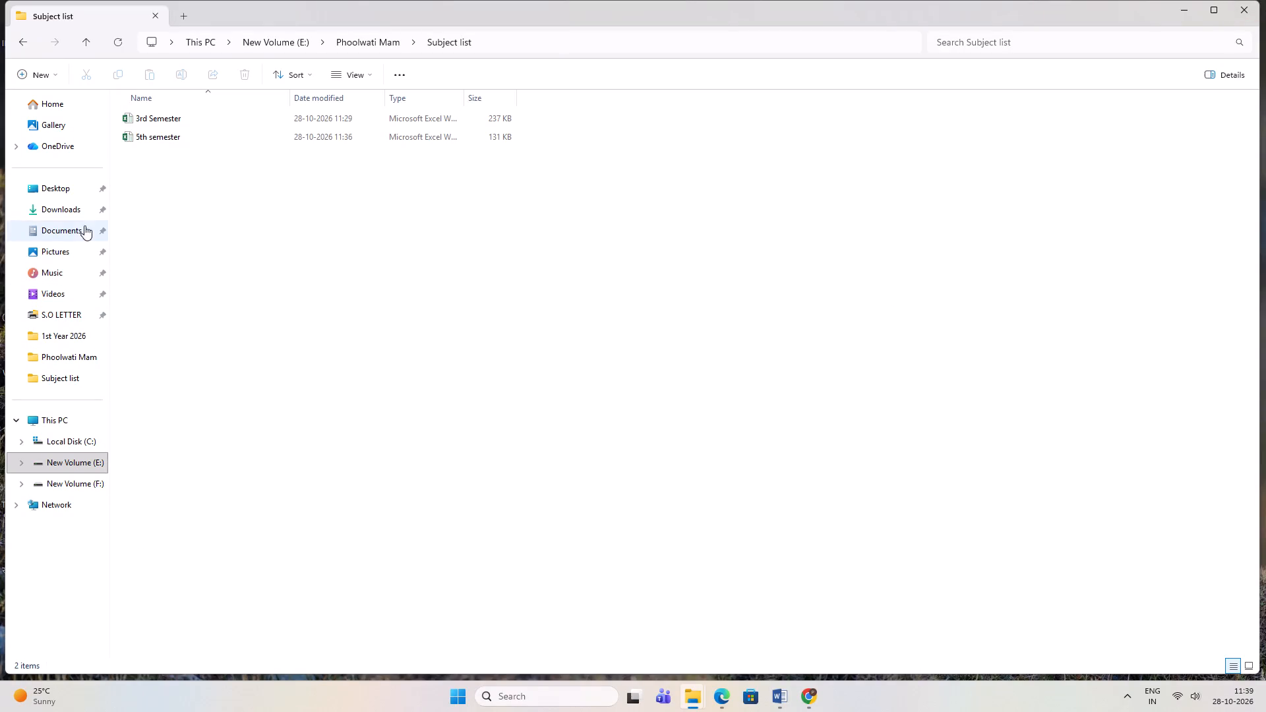
Look through the S.O LETTER and Phoolwati Mam folders on New Volume (E:) for a letter document.
click(69, 411)
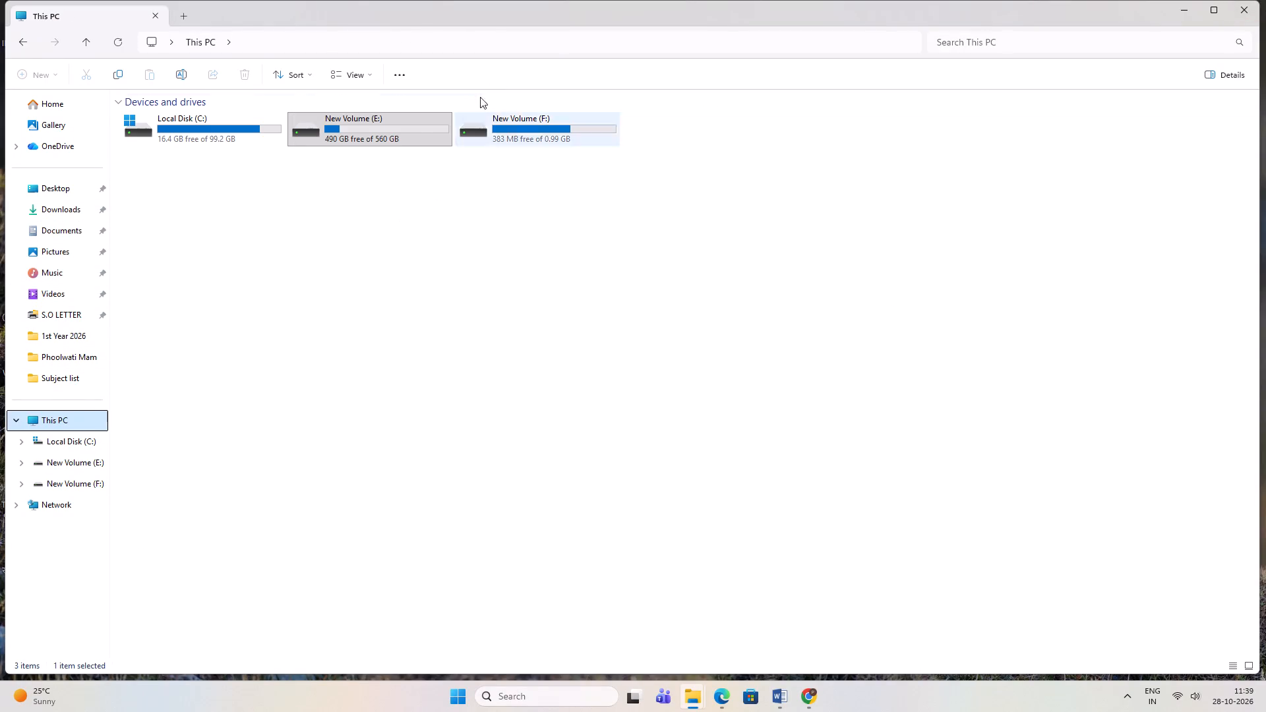
double_click(378, 129)
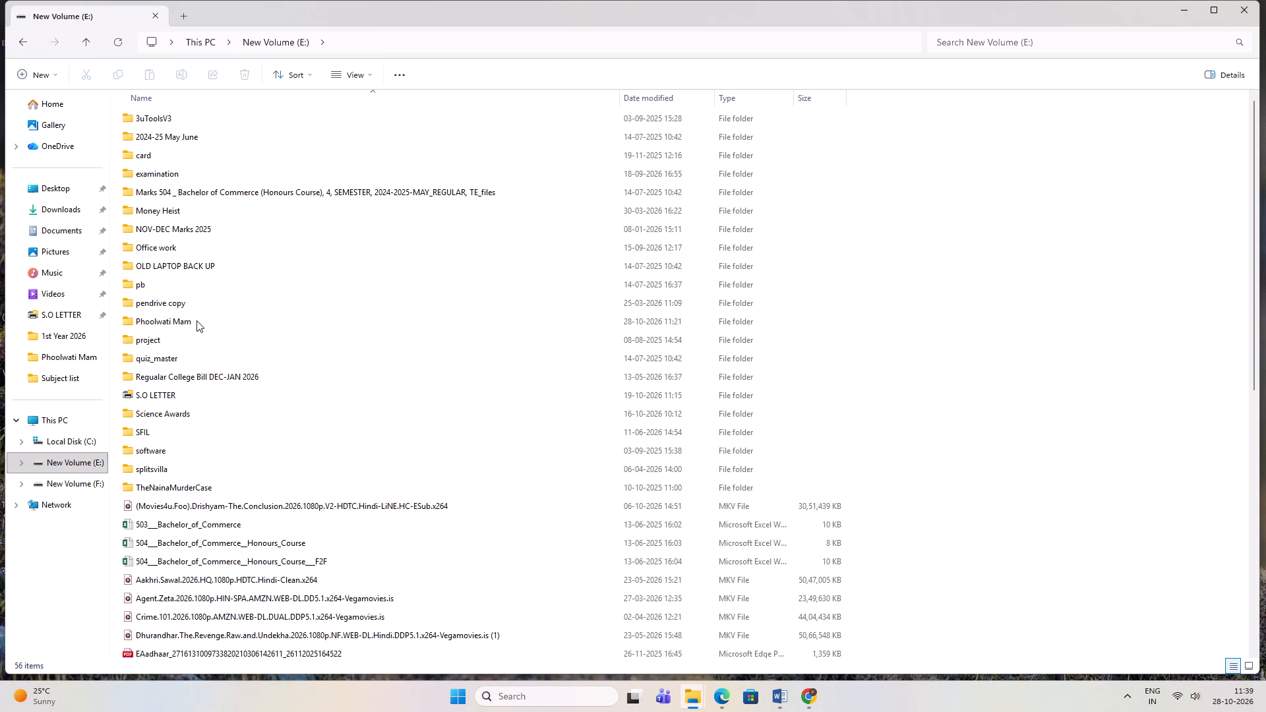
double_click(195, 390)
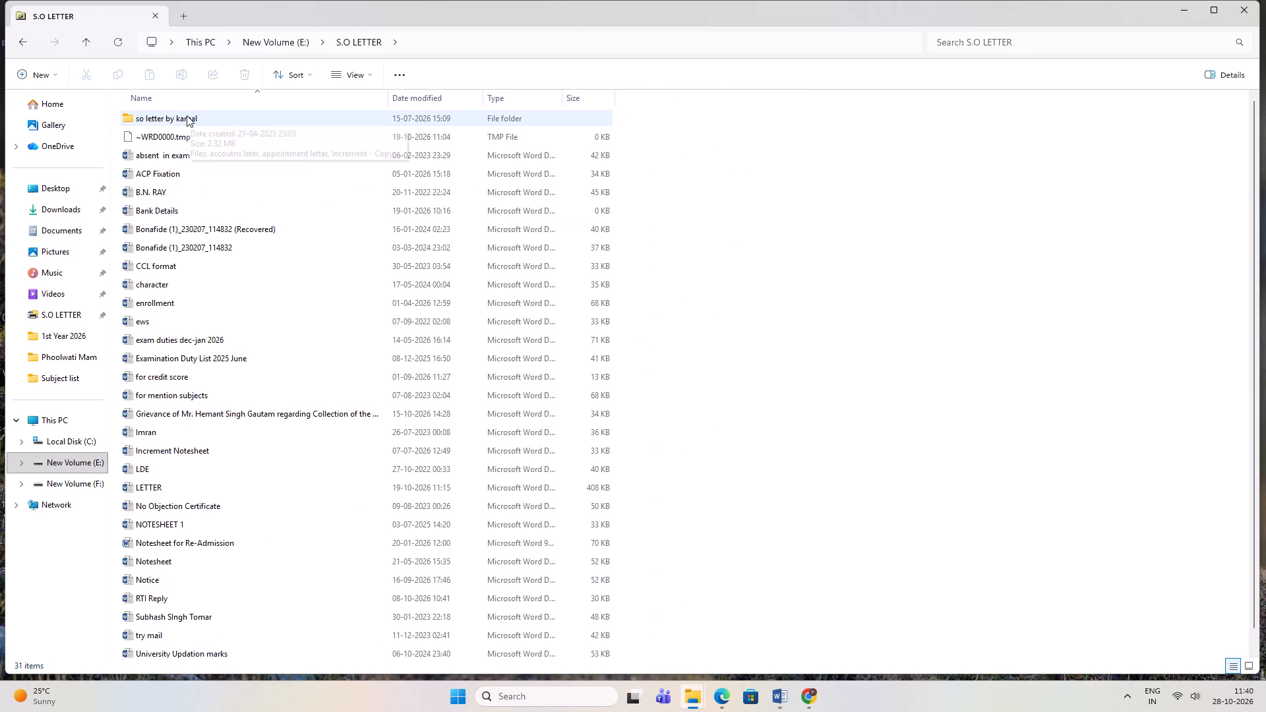
scroll(174, 413, down, 5)
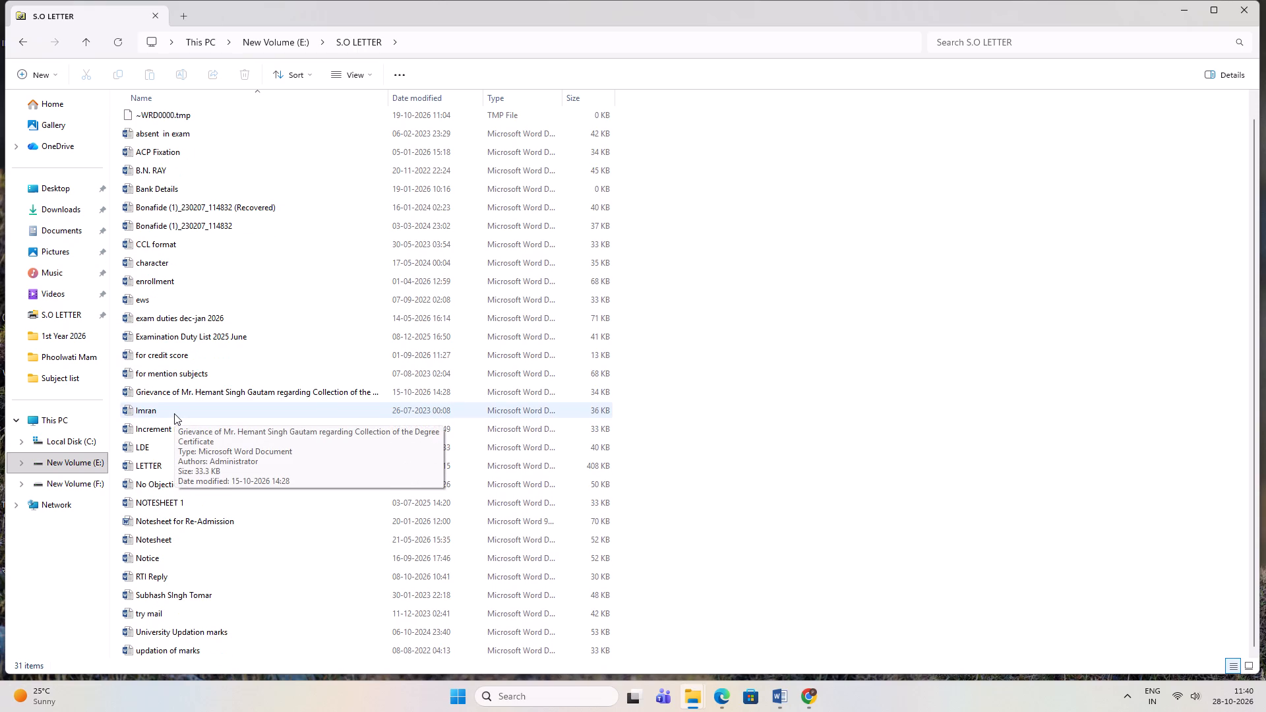
scroll(174, 413, up, 4)
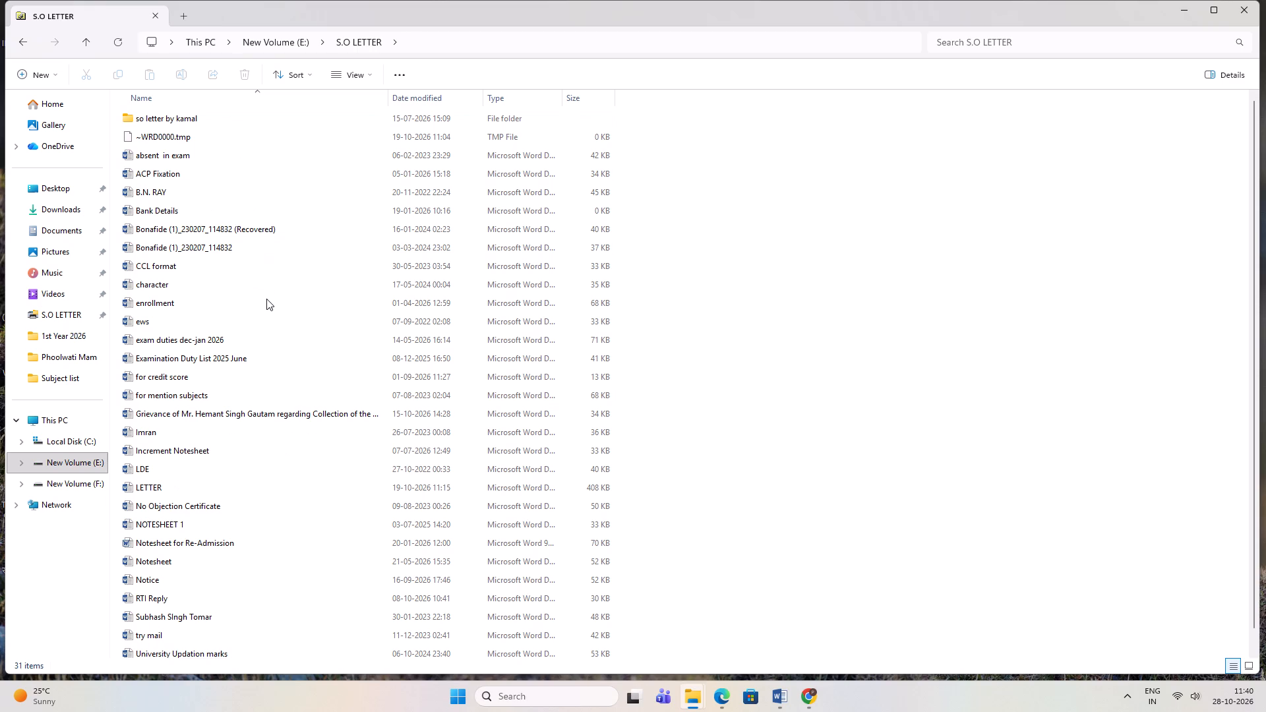
click(88, 42)
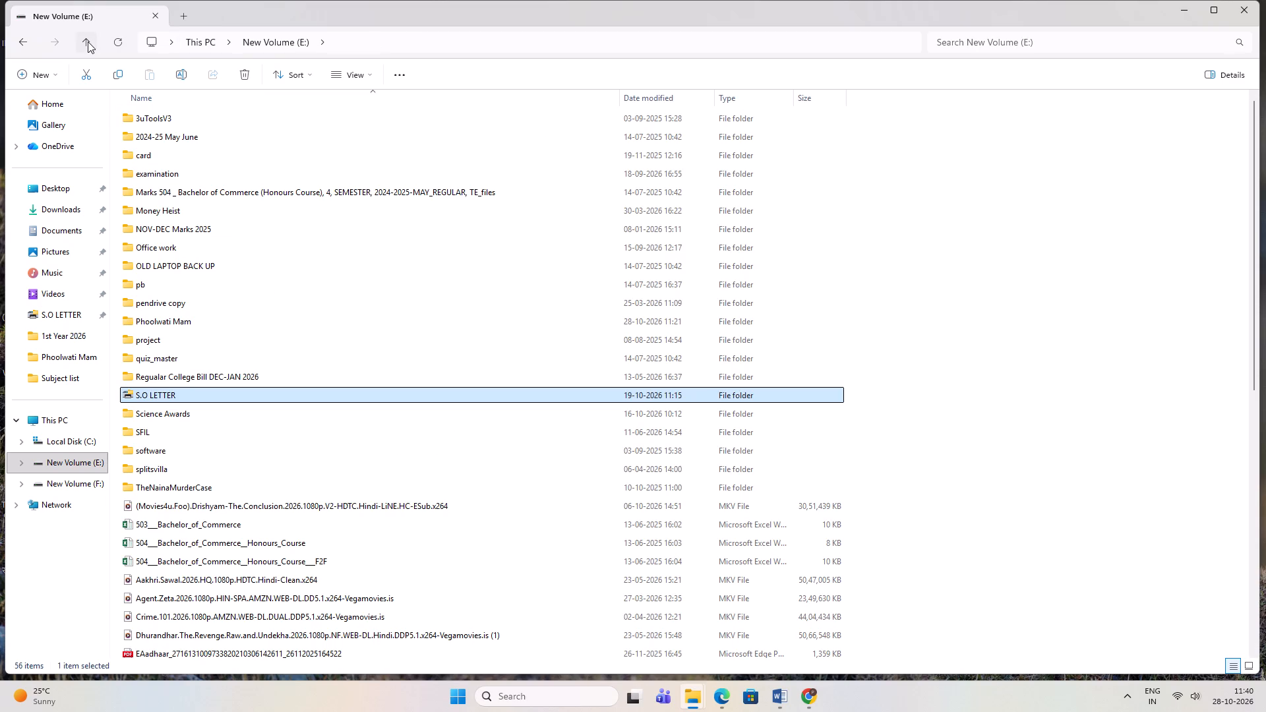
click(105, 423)
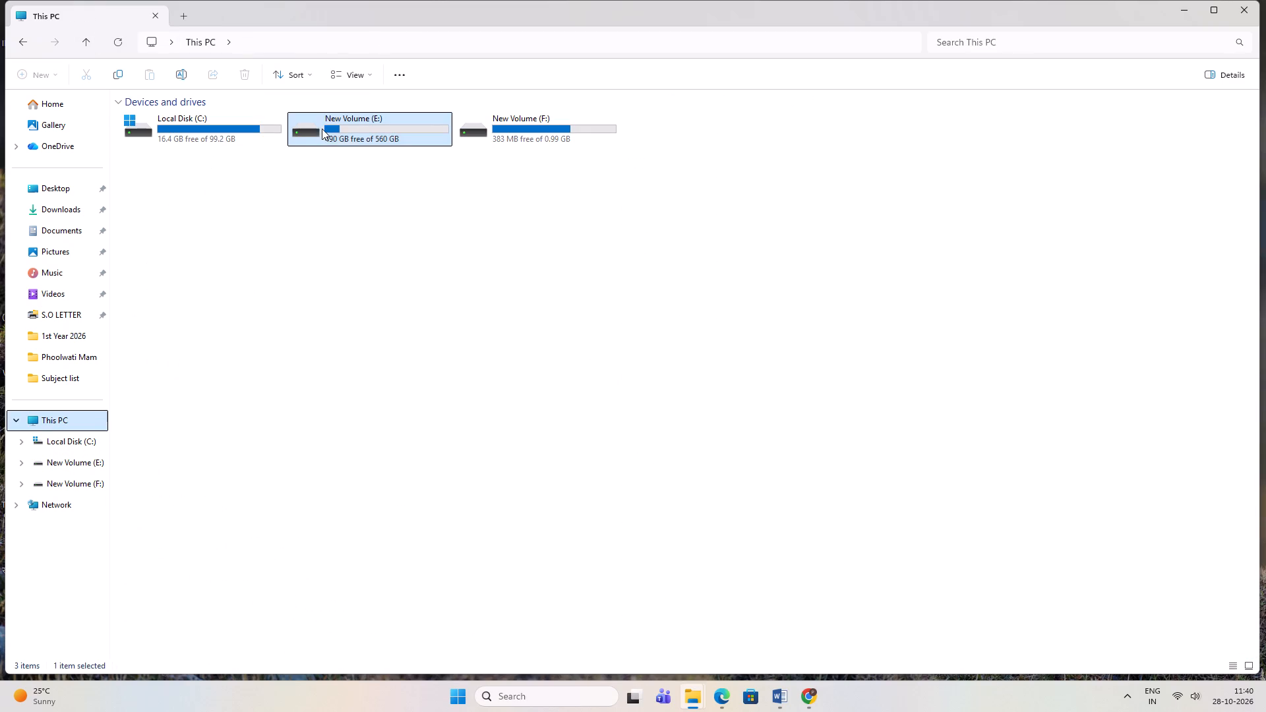
double_click(404, 138)
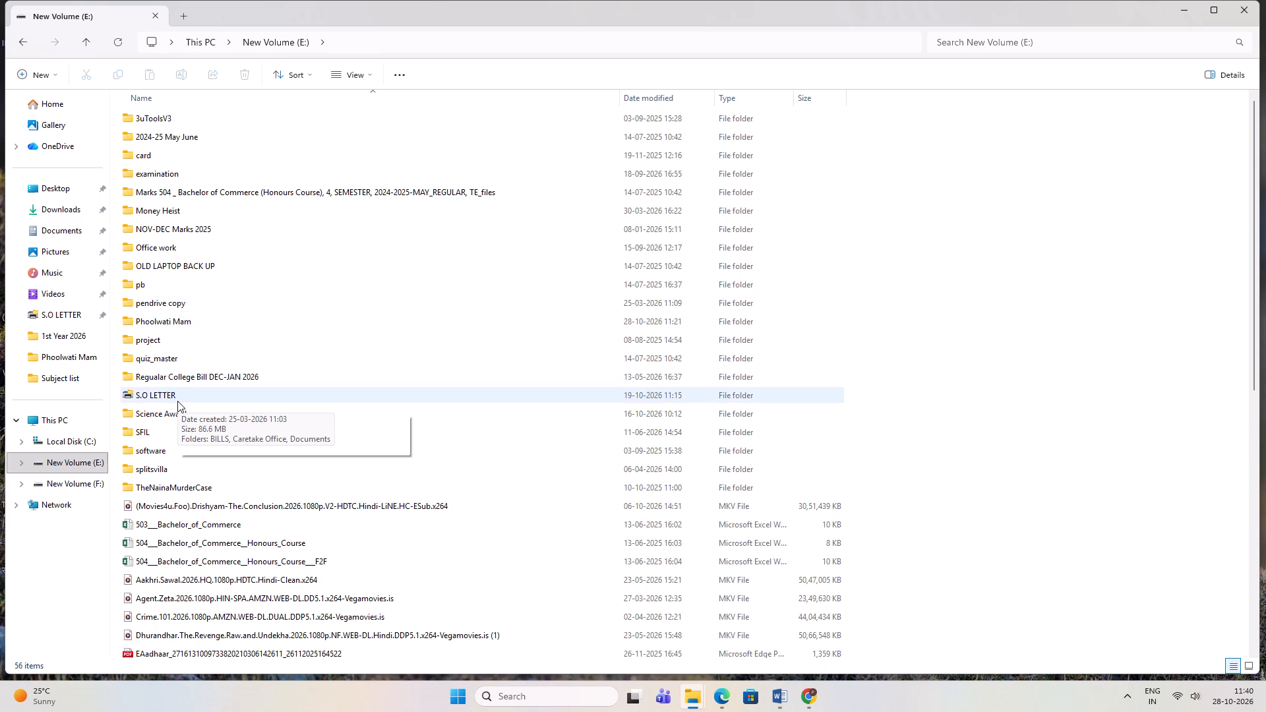
double_click(176, 316)
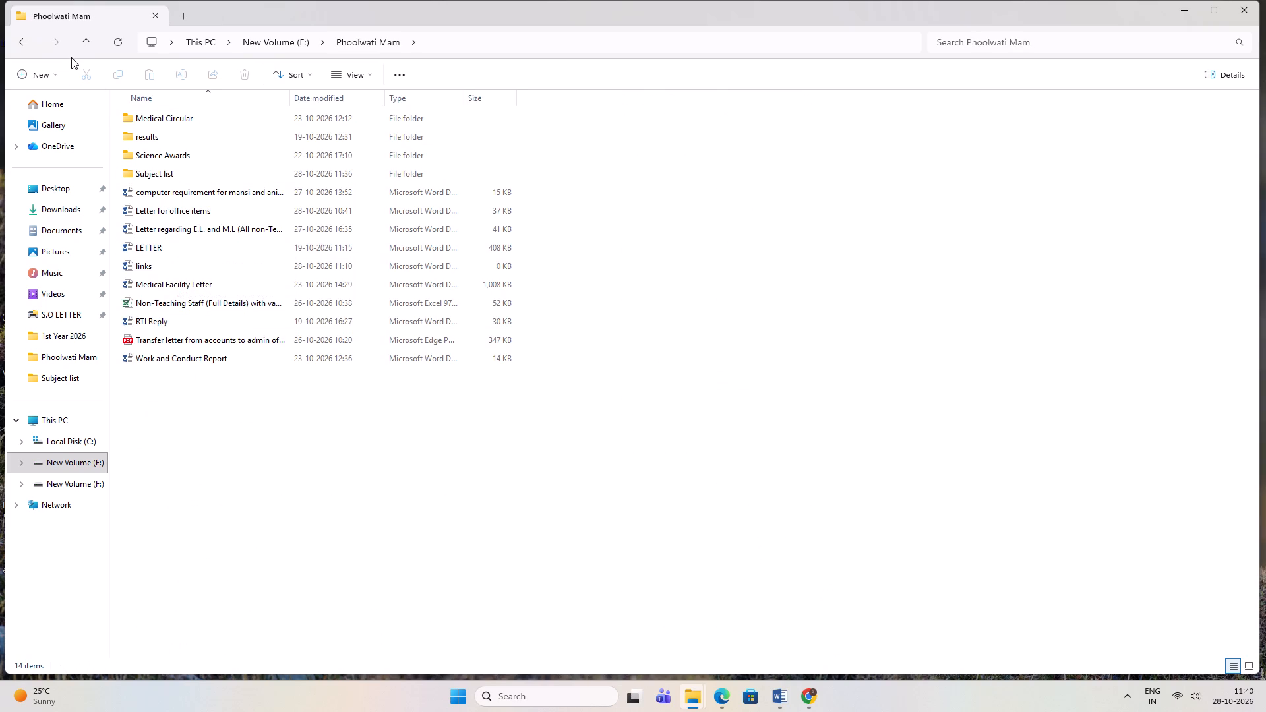
click(90, 44)
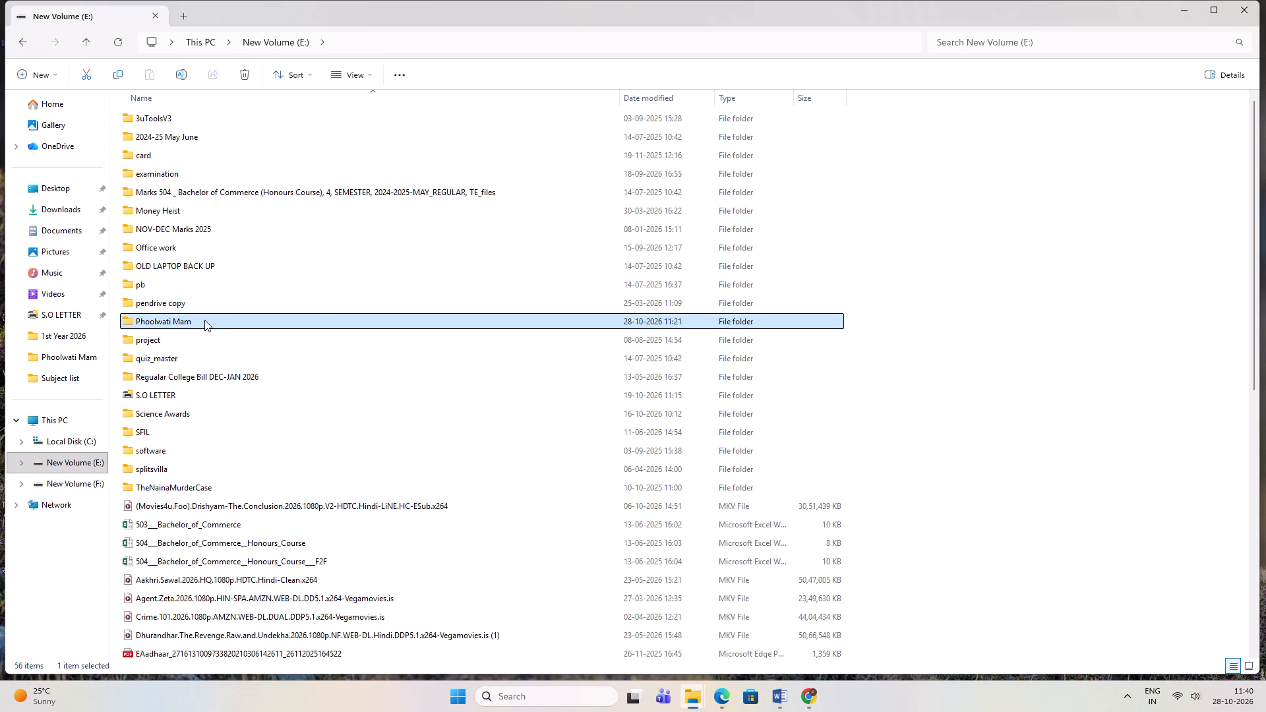
Check the Office work folder and its Letters subfolder on New Volume (E:), returning to the drive's root.
double_click(198, 245)
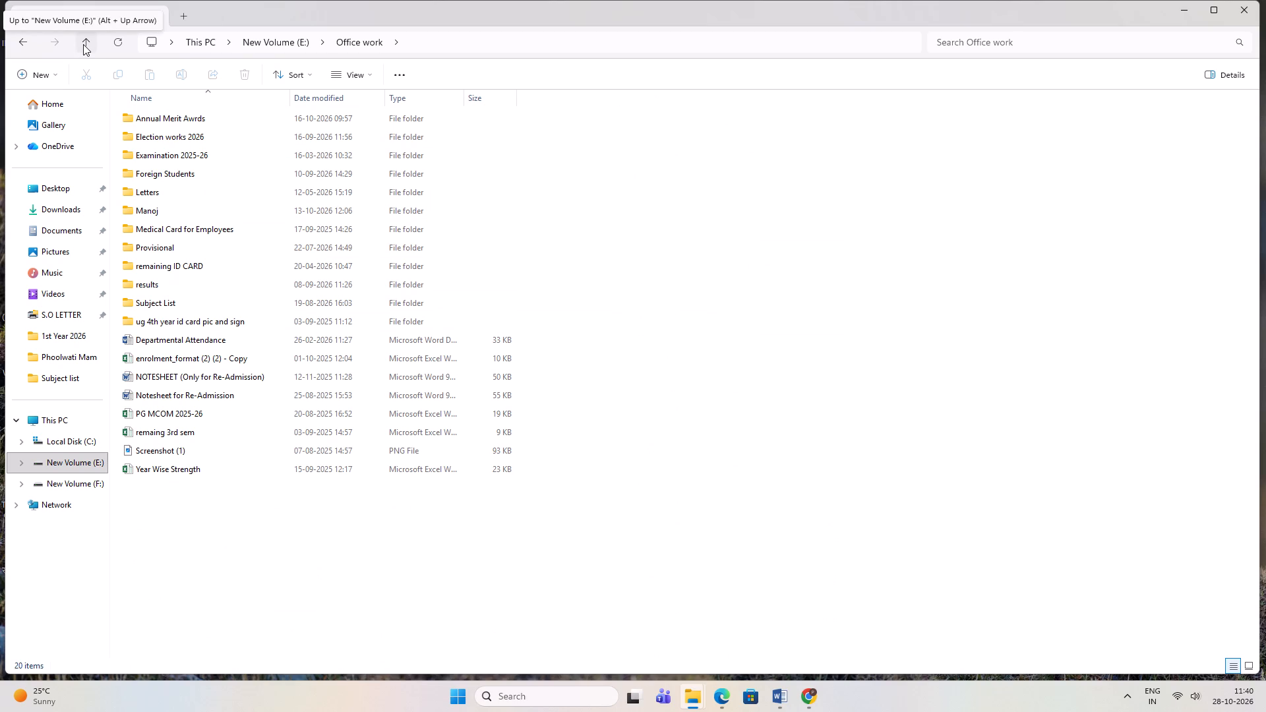
double_click(147, 185)
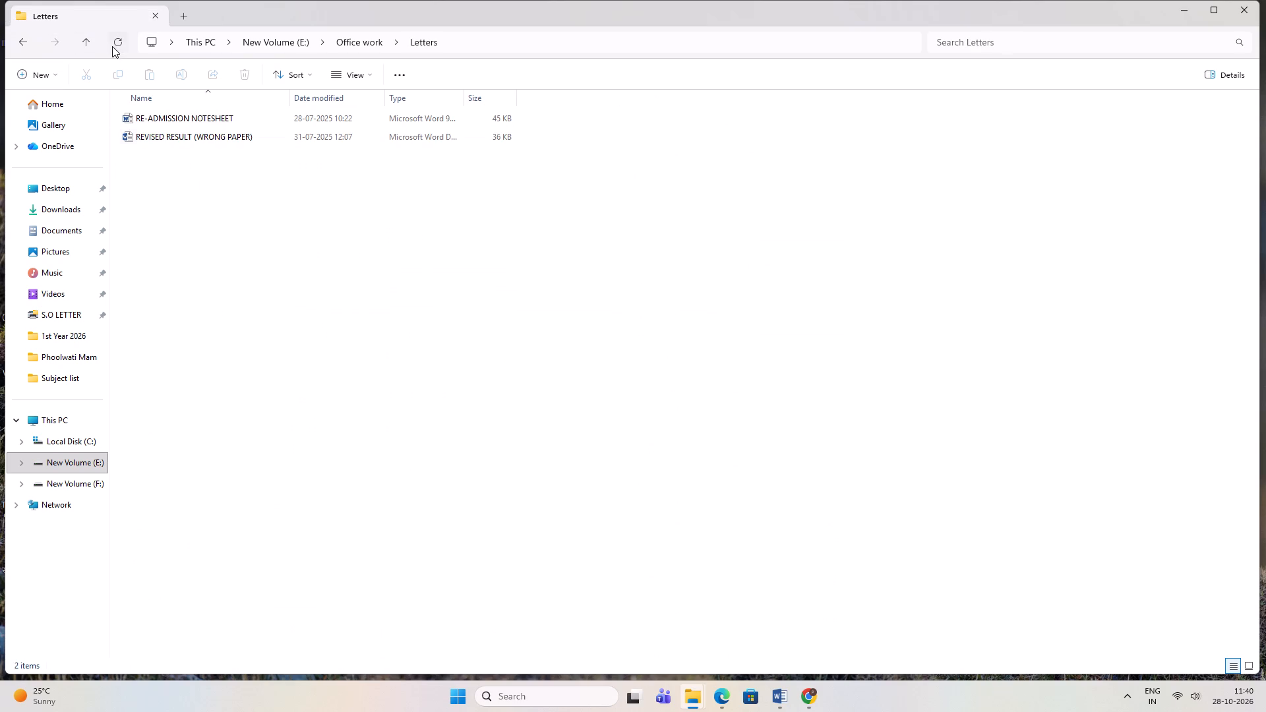
click(85, 42)
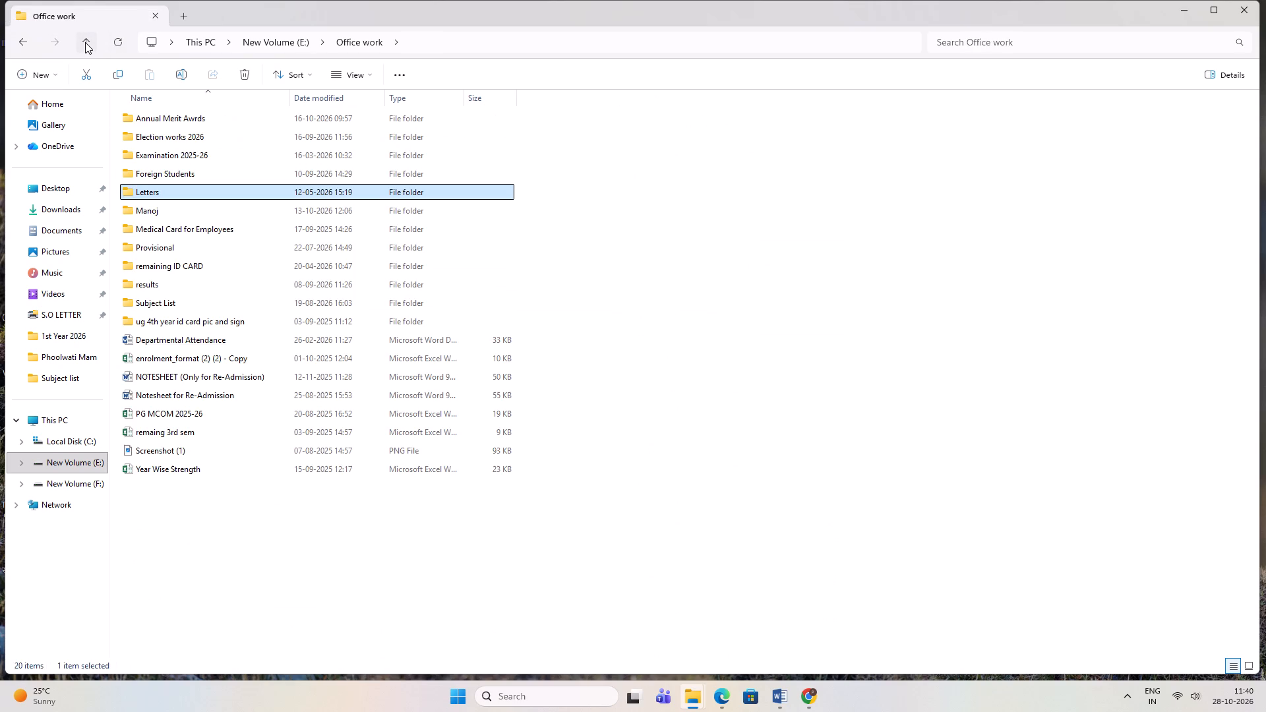
click(85, 42)
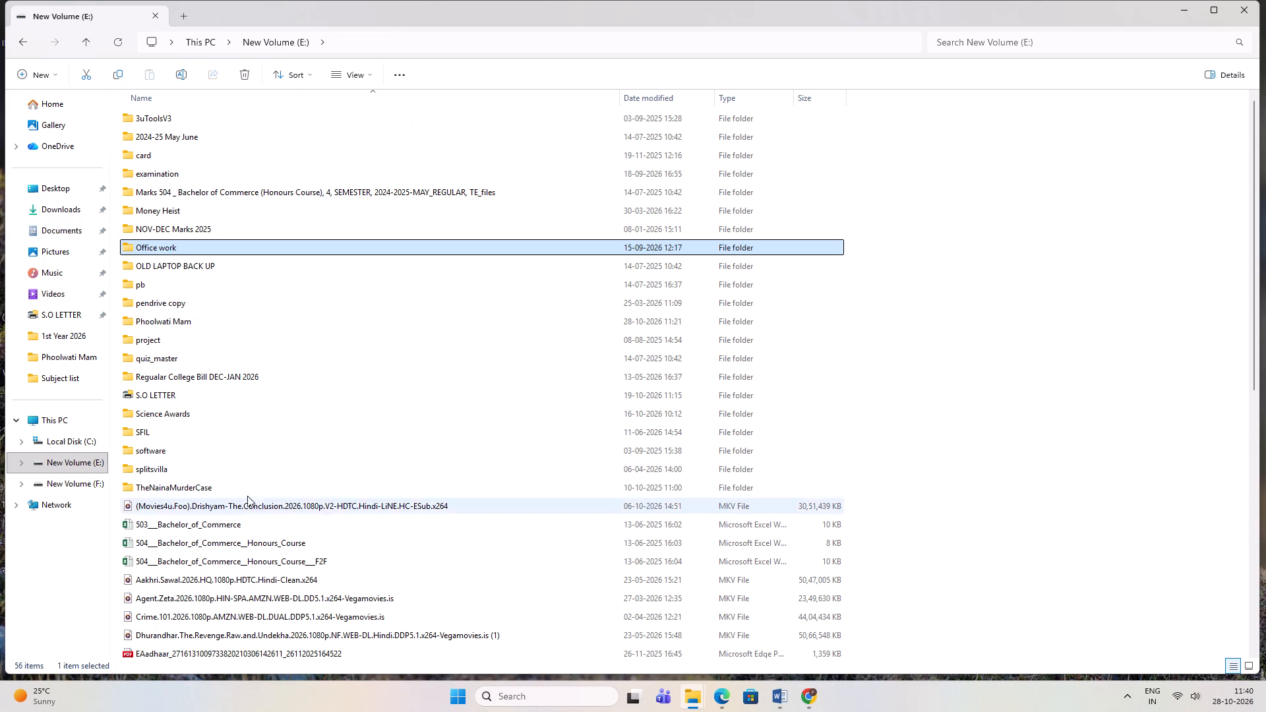
scroll(176, 432, up, 2)
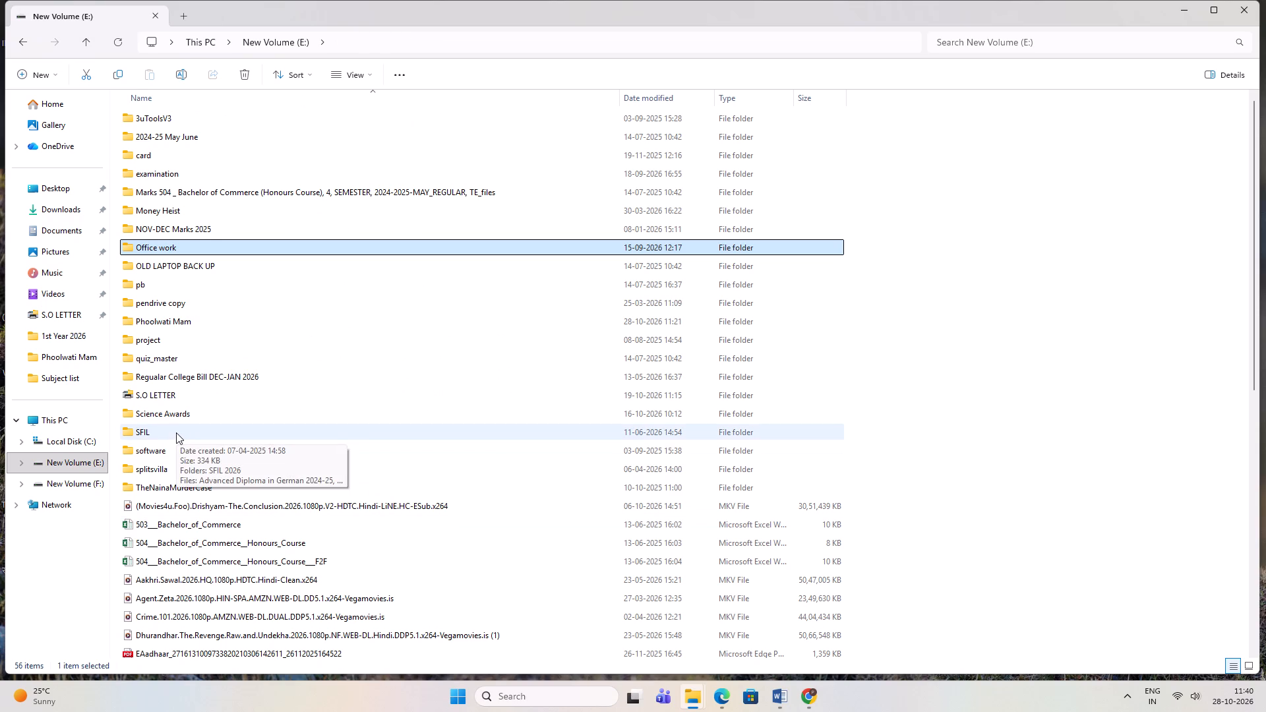
Open the appointment letter document from the "so letter by kamal" folder inside S.O LETTER on New Volume (E:).
click(92, 42)
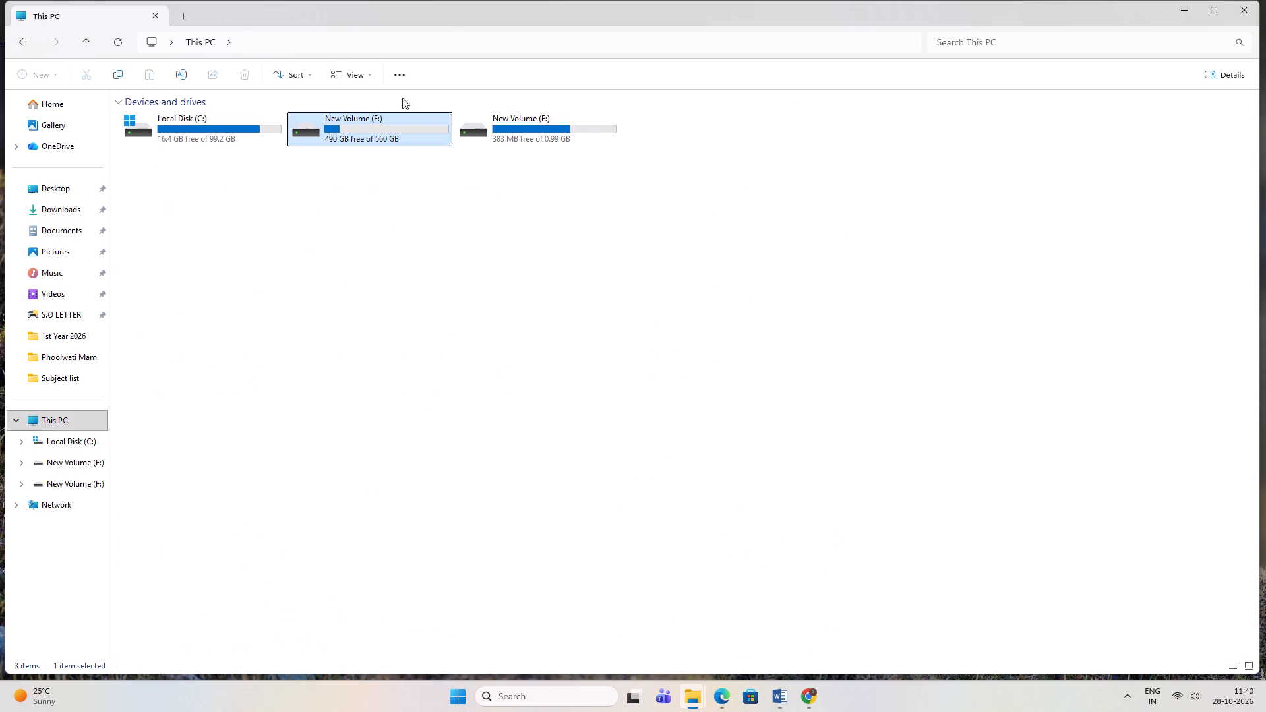
double_click(367, 128)
scroll(63, 415, down, 4)
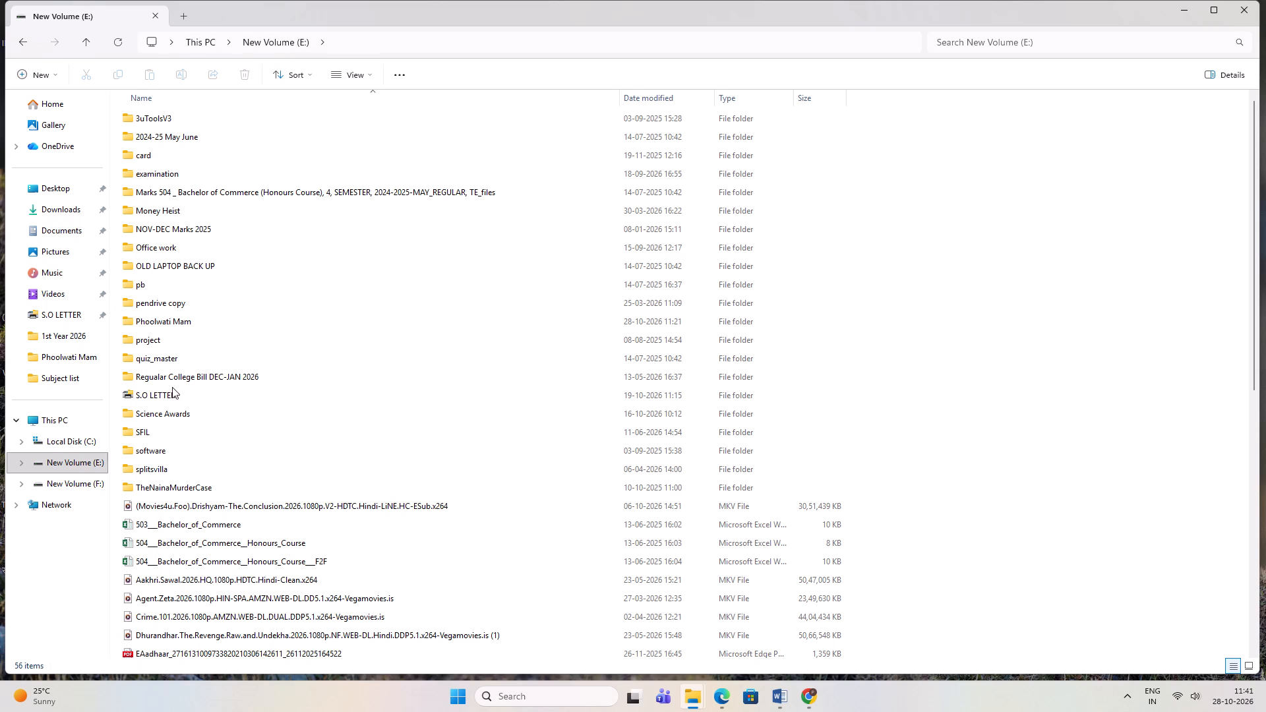
double_click(172, 389)
scroll(206, 479, down, 5)
scroll(206, 479, up, 6)
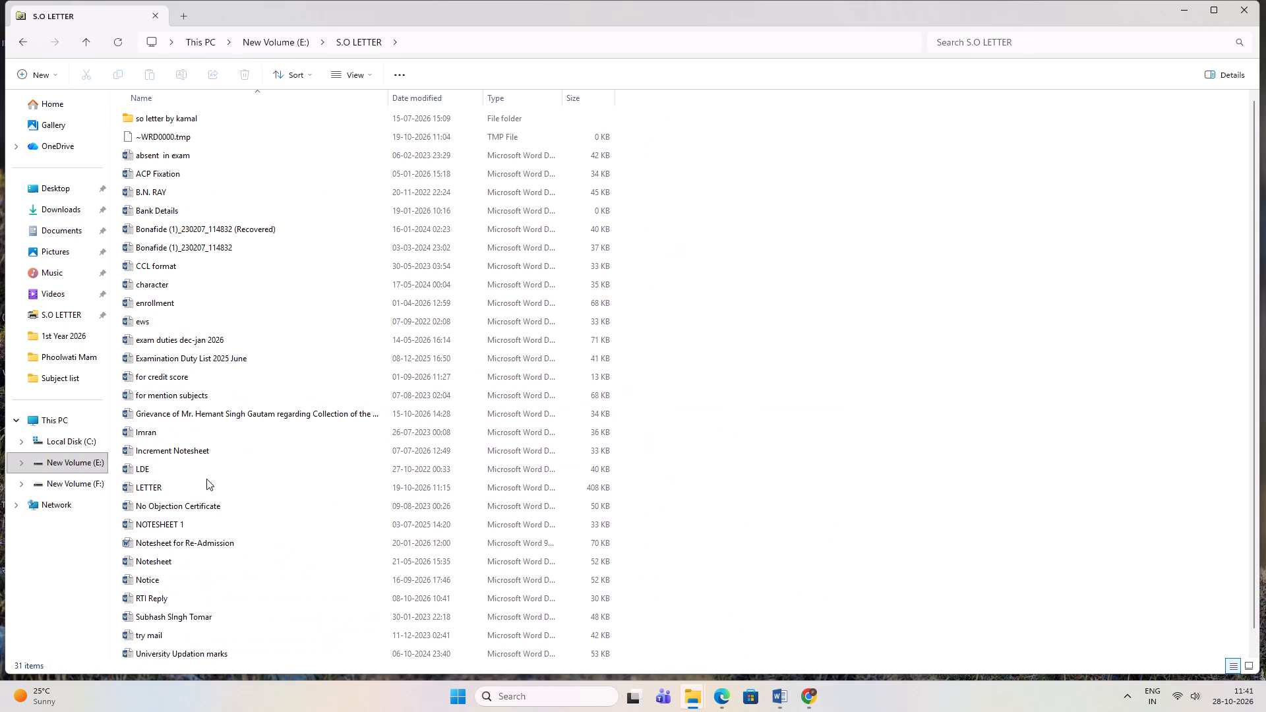
double_click(191, 114)
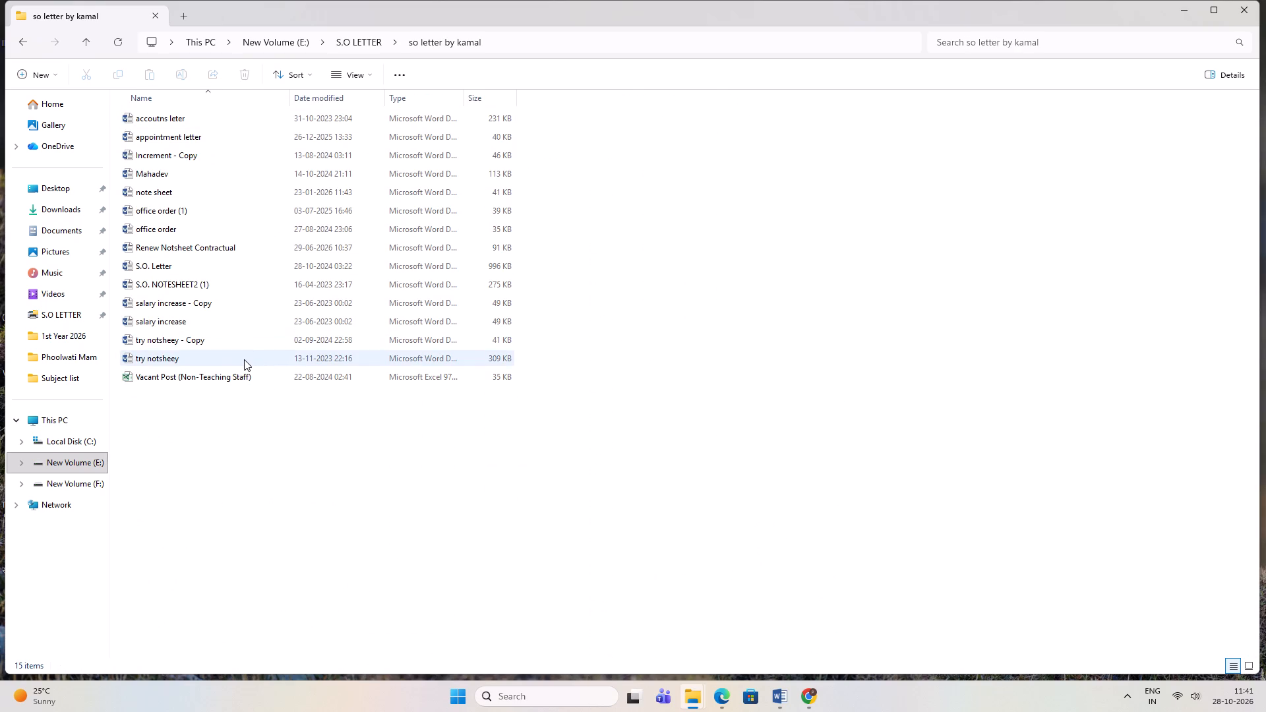
double_click(210, 139)
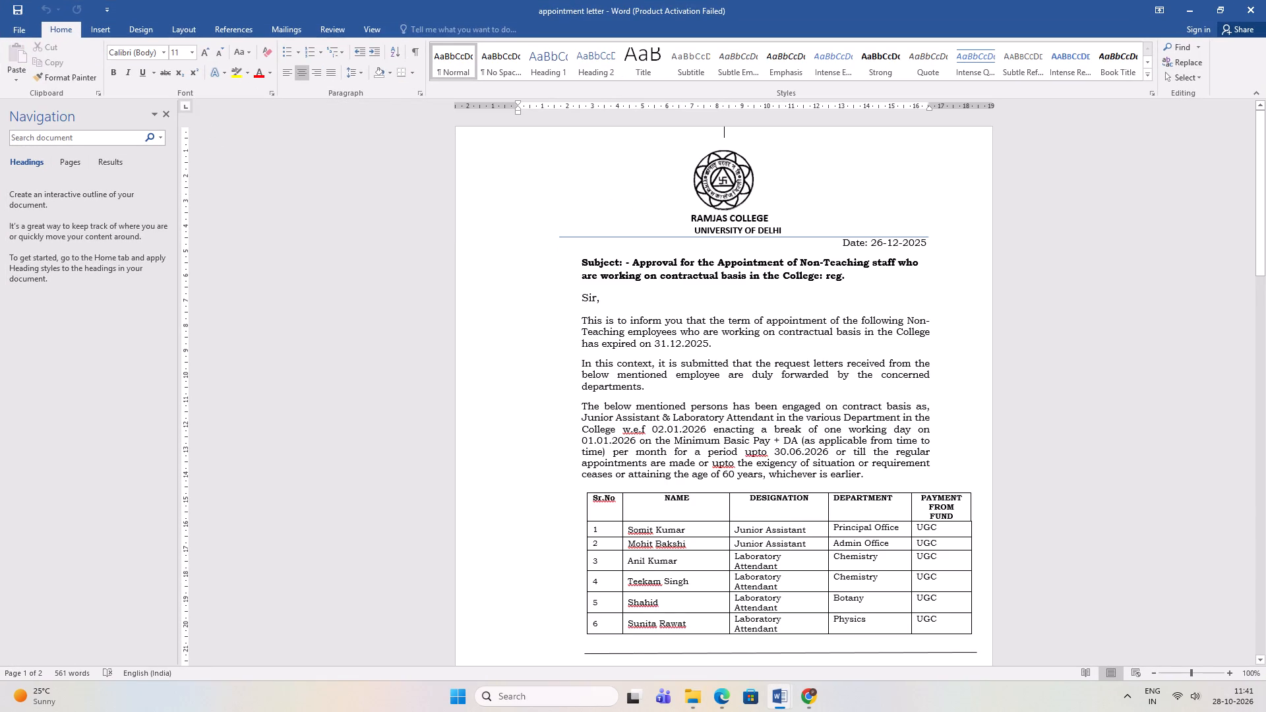
Read through both pages of the appointment letter, including the contractual staff tables, and close the document.
scroll(626, 361, down, 10)
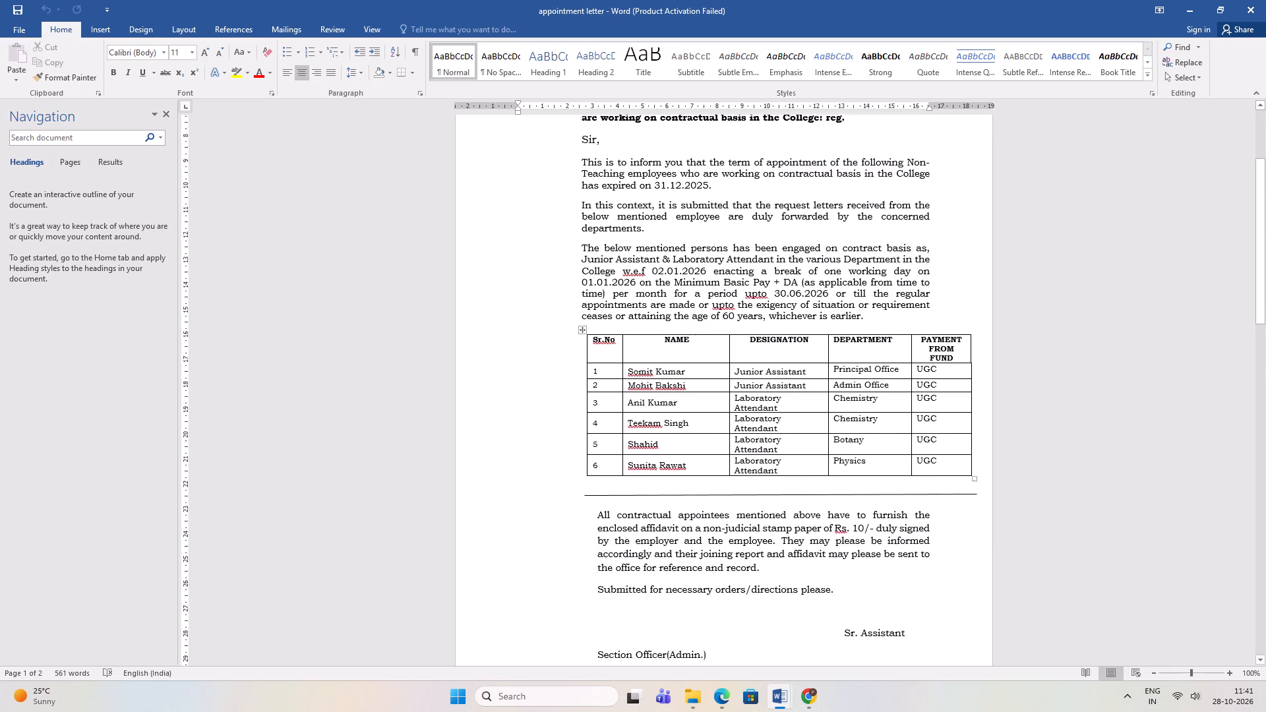
scroll(627, 371, down, 17)
scroll(627, 371, down, 4)
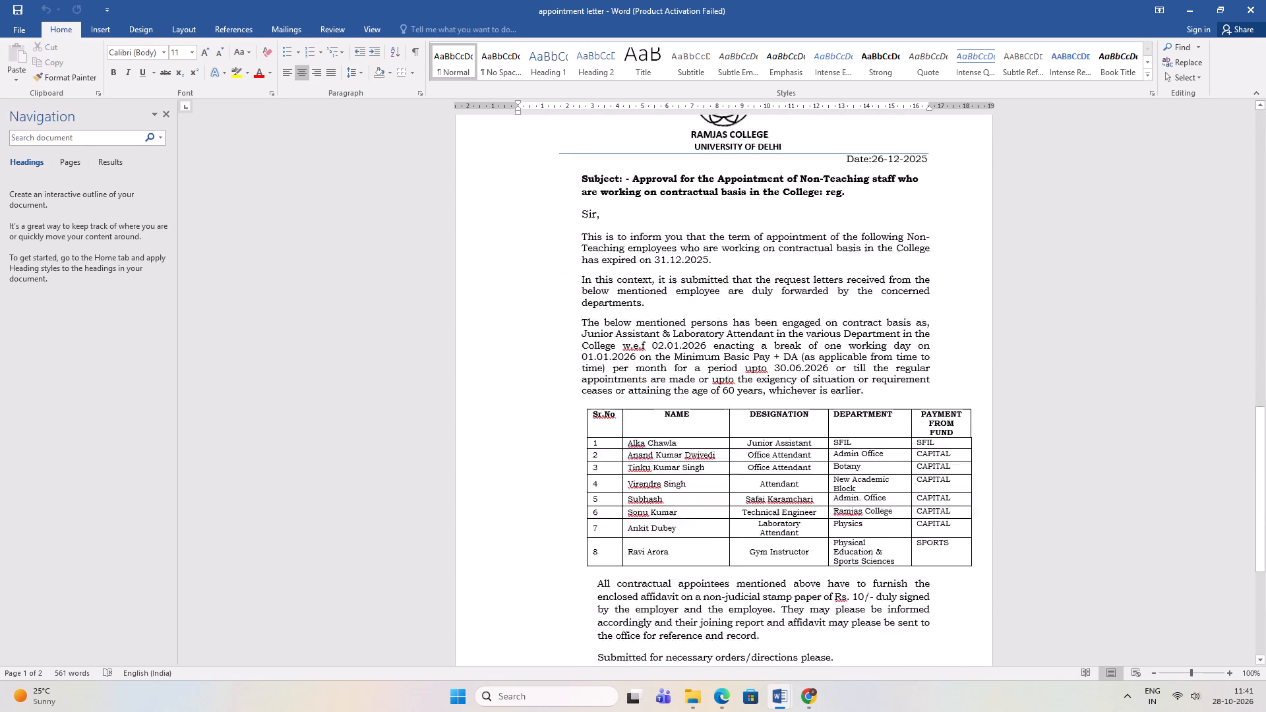
scroll(627, 373, down, 15)
scroll(627, 375, up, 1)
scroll(627, 375, down, 1)
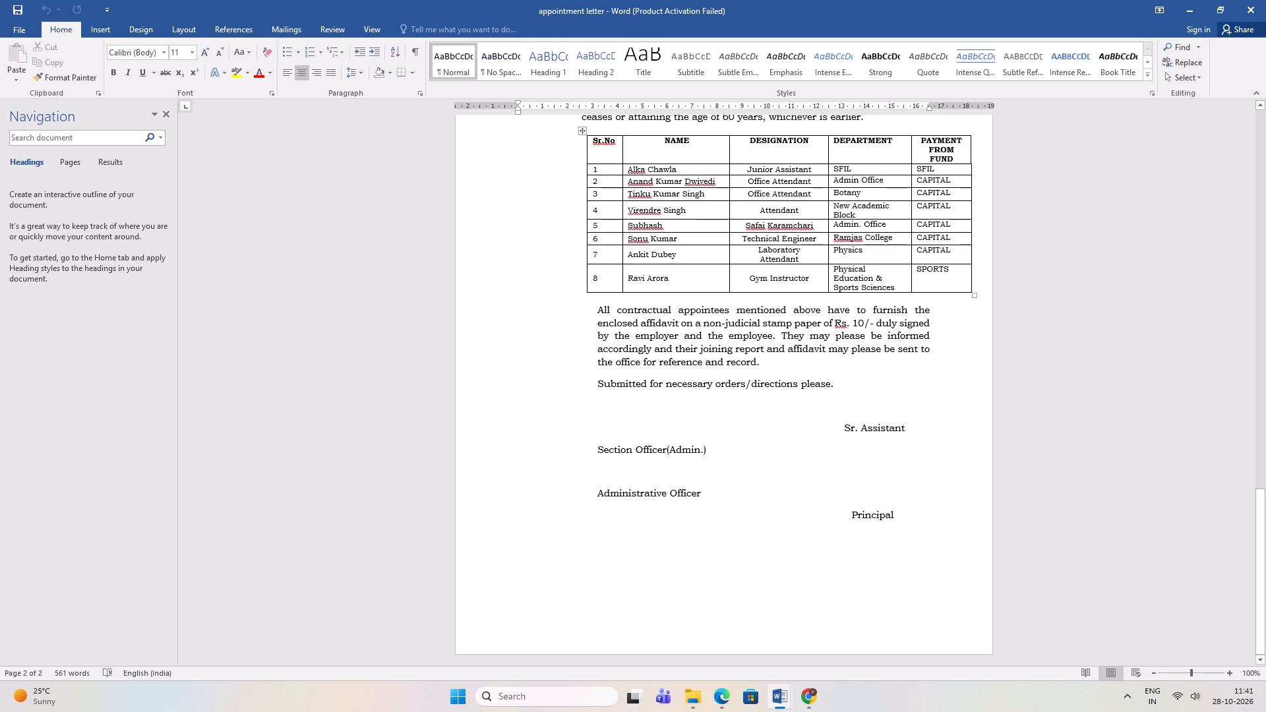
scroll(766, 268, up, 16)
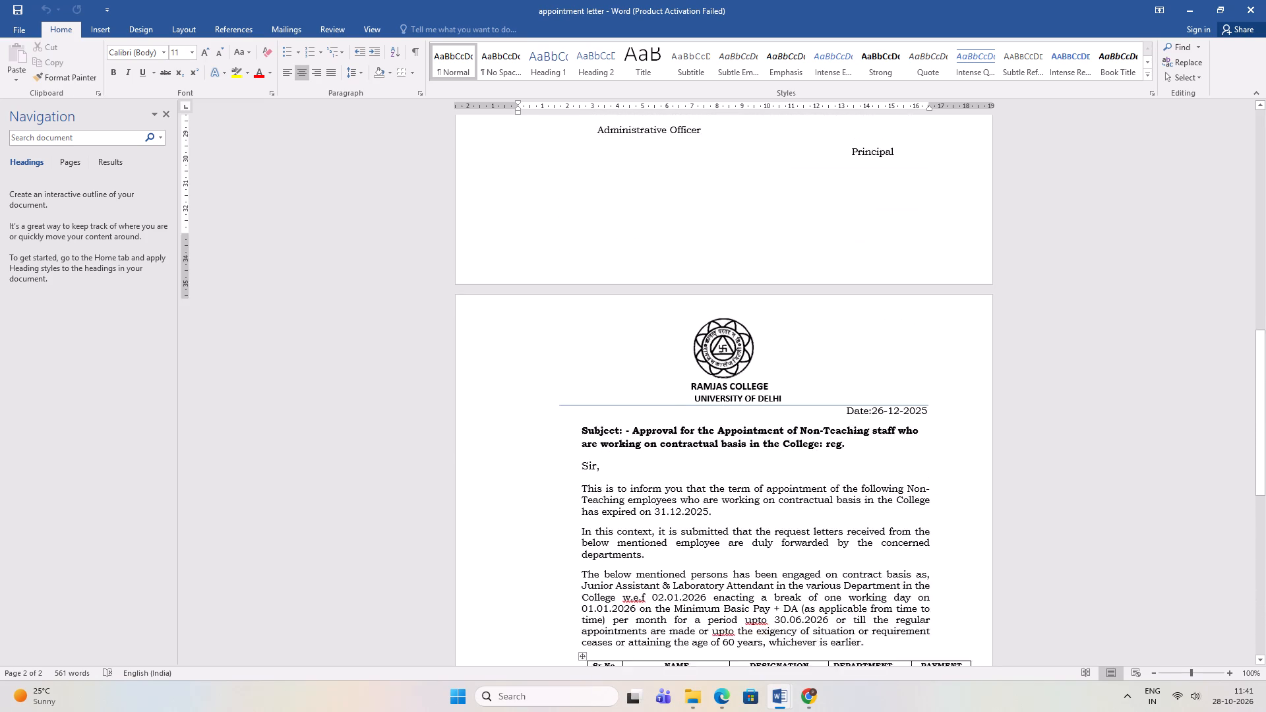
scroll(766, 268, up, 19)
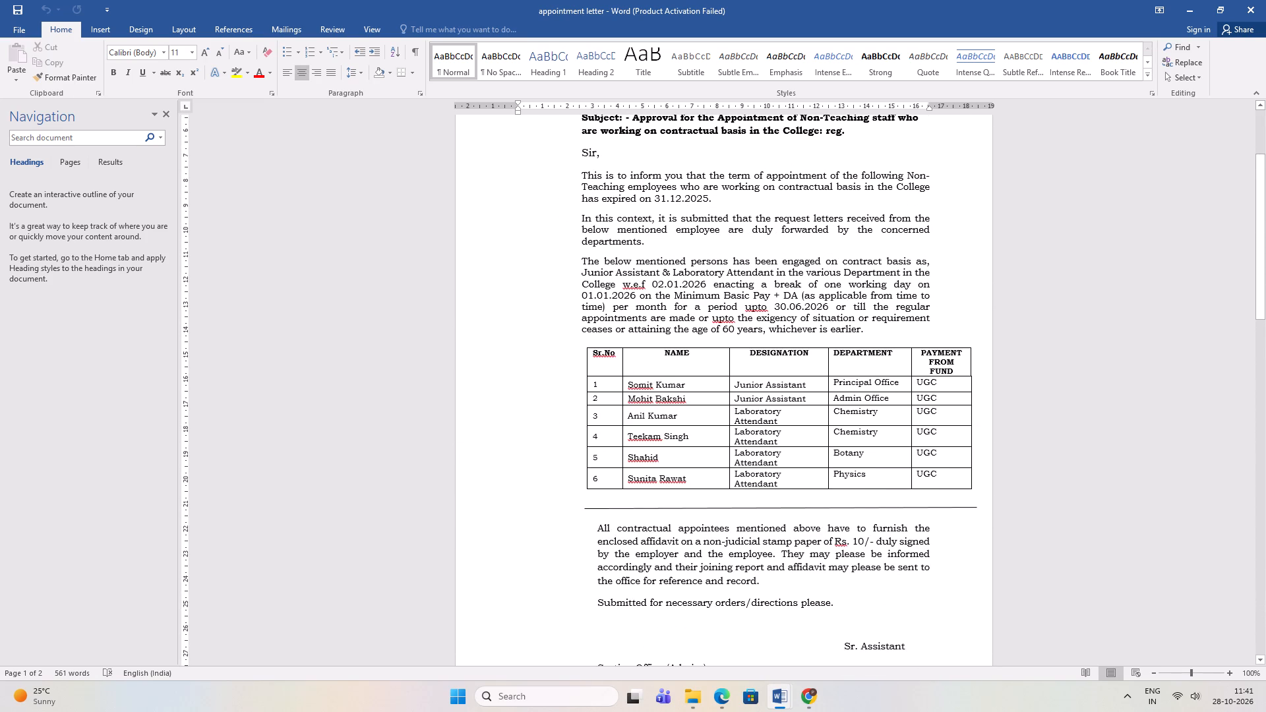
scroll(766, 280, down, 20)
scroll(766, 280, down, 9)
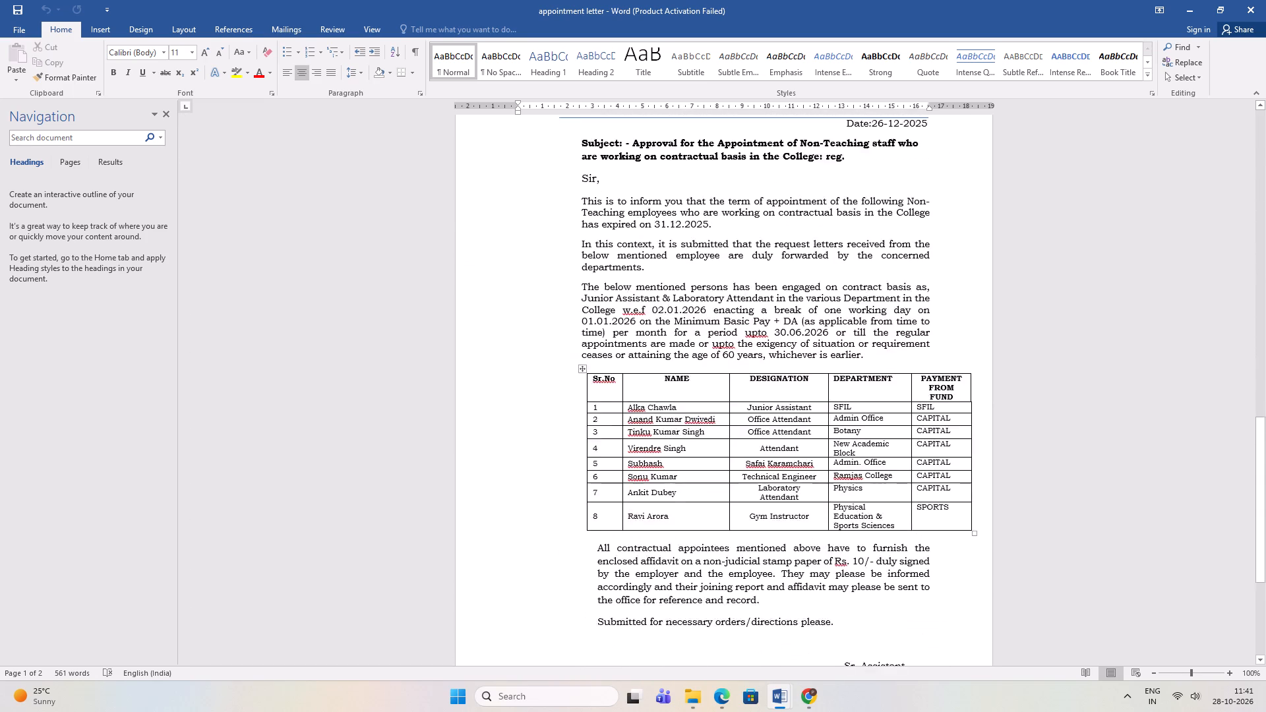
scroll(777, 292, down, 2)
scroll(777, 292, up, 5)
scroll(777, 292, down, 10)
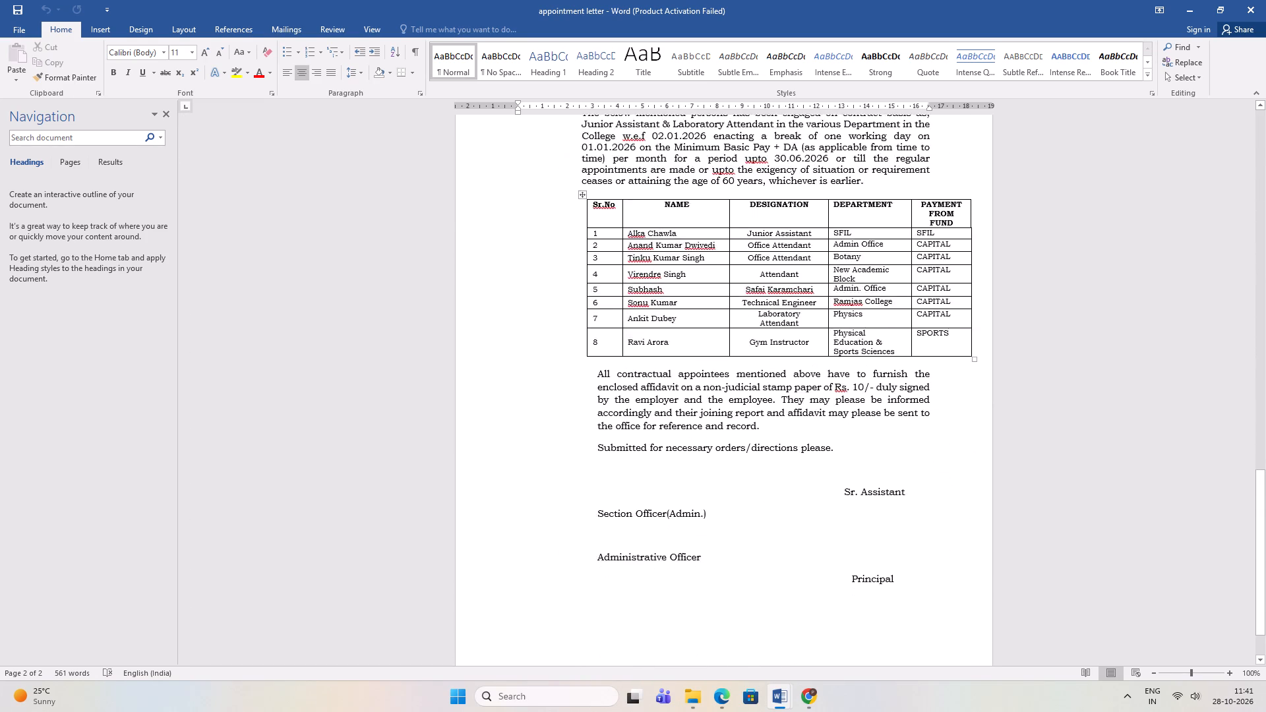
scroll(777, 292, down, 11)
click(1250, 5)
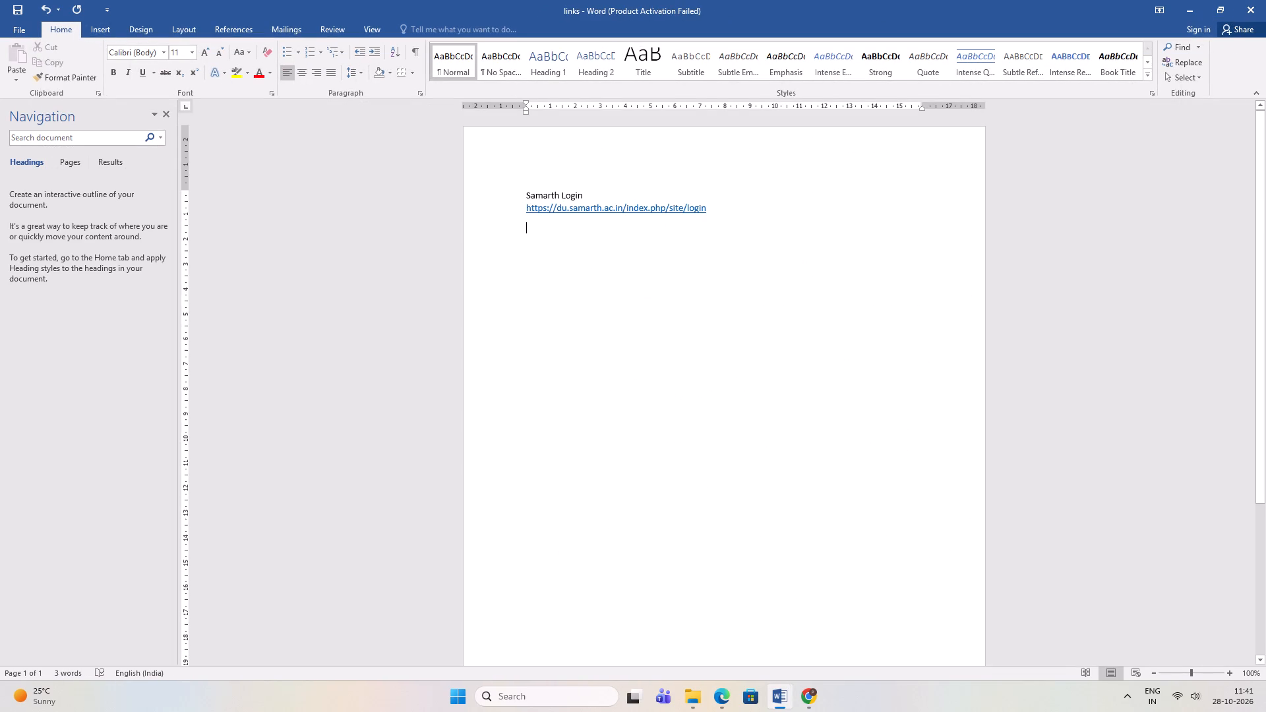
Save the links document containing the Samarth Login address and close it.
click(798, 215)
key(ctrl+s)
click(1250, 7)
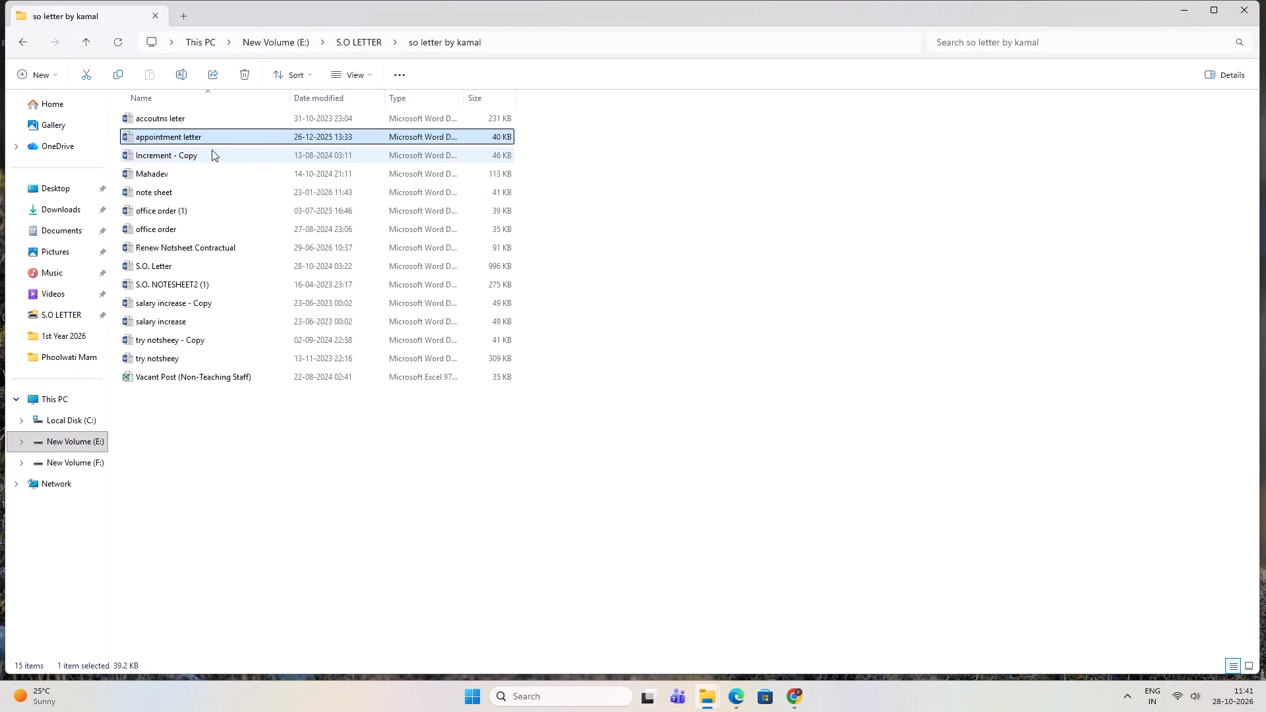
Open the "accoutns leter" document, look through its college letters to the last page, and close it.
double_click(191, 120)
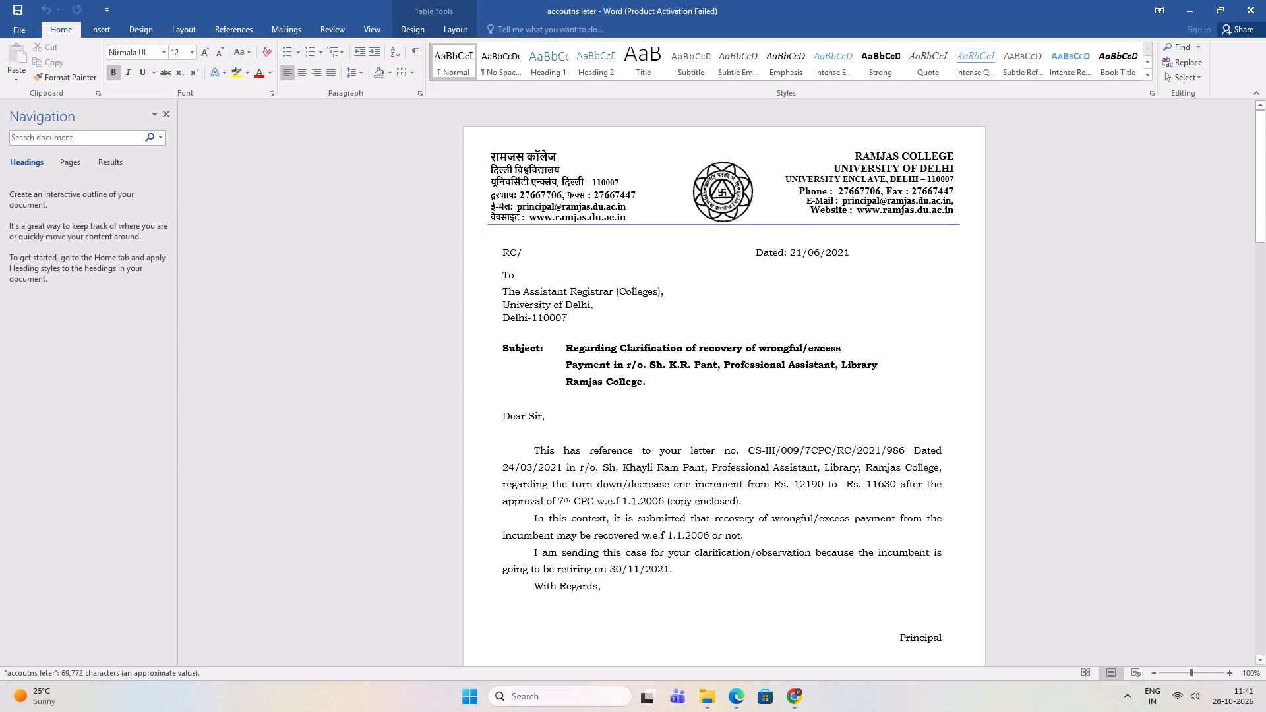
click(787, 196)
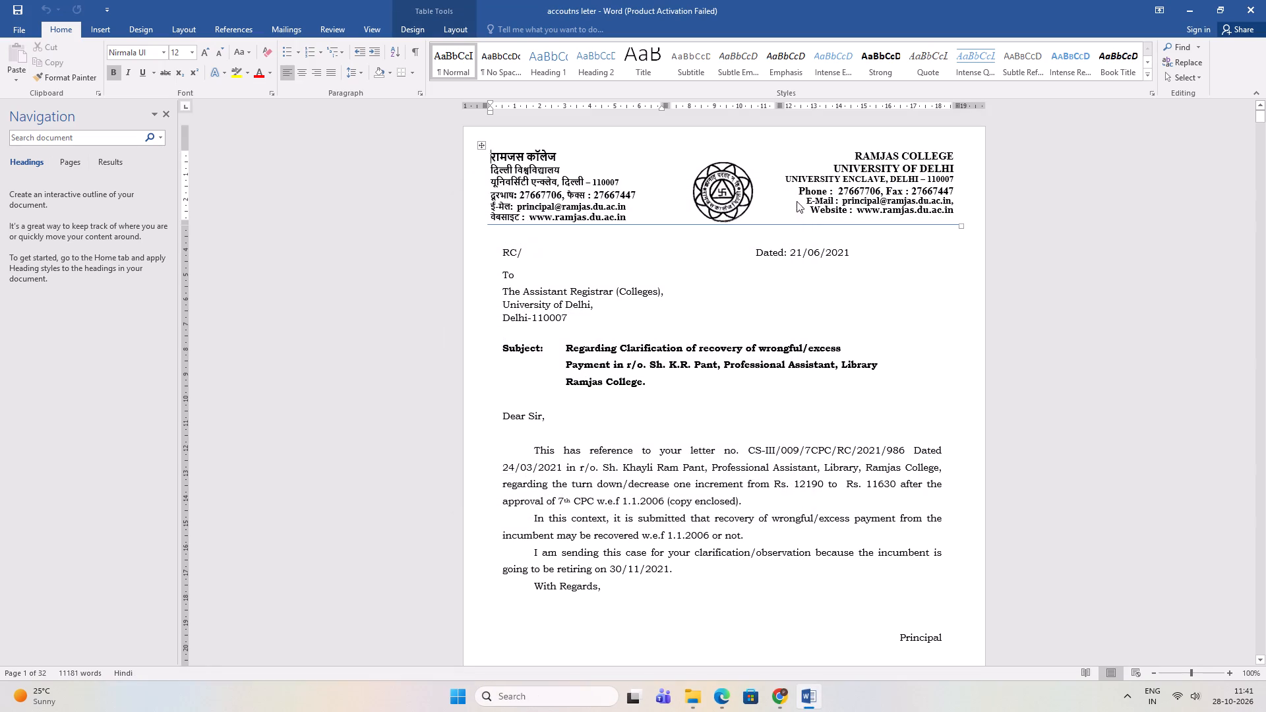
drag(1261, 117, 1248, 301)
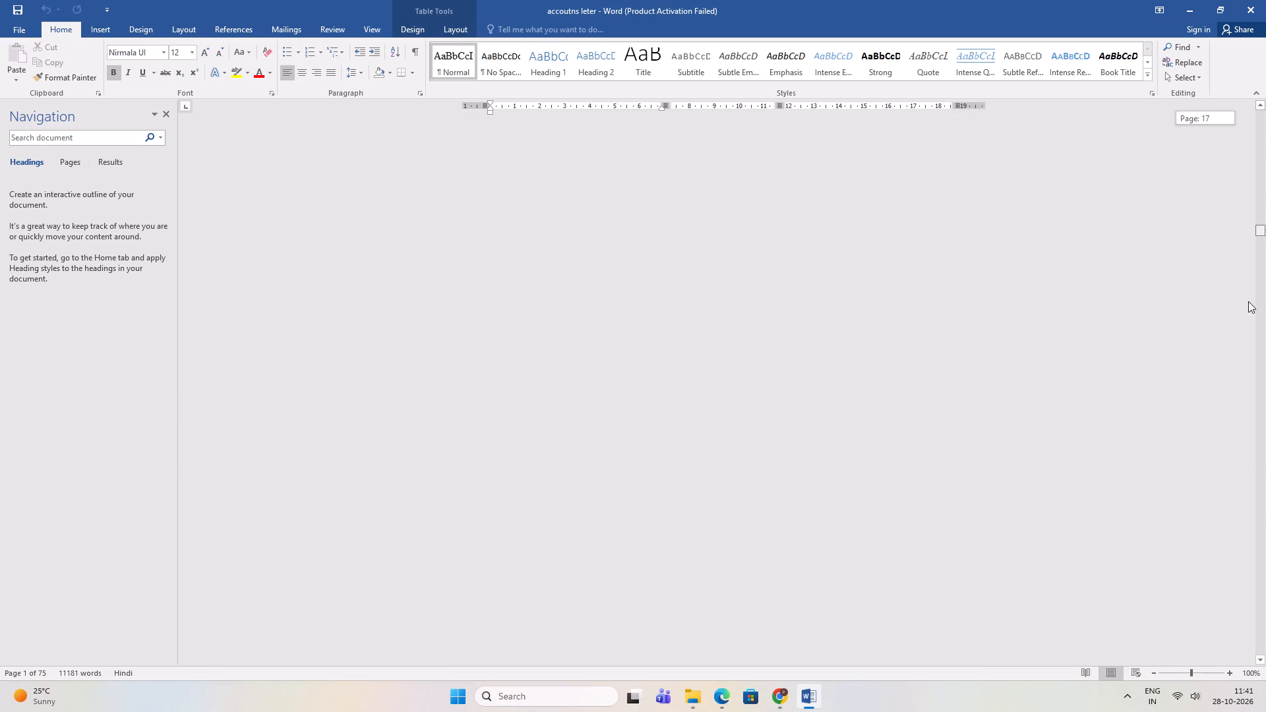
drag(1248, 301, 1244, 450)
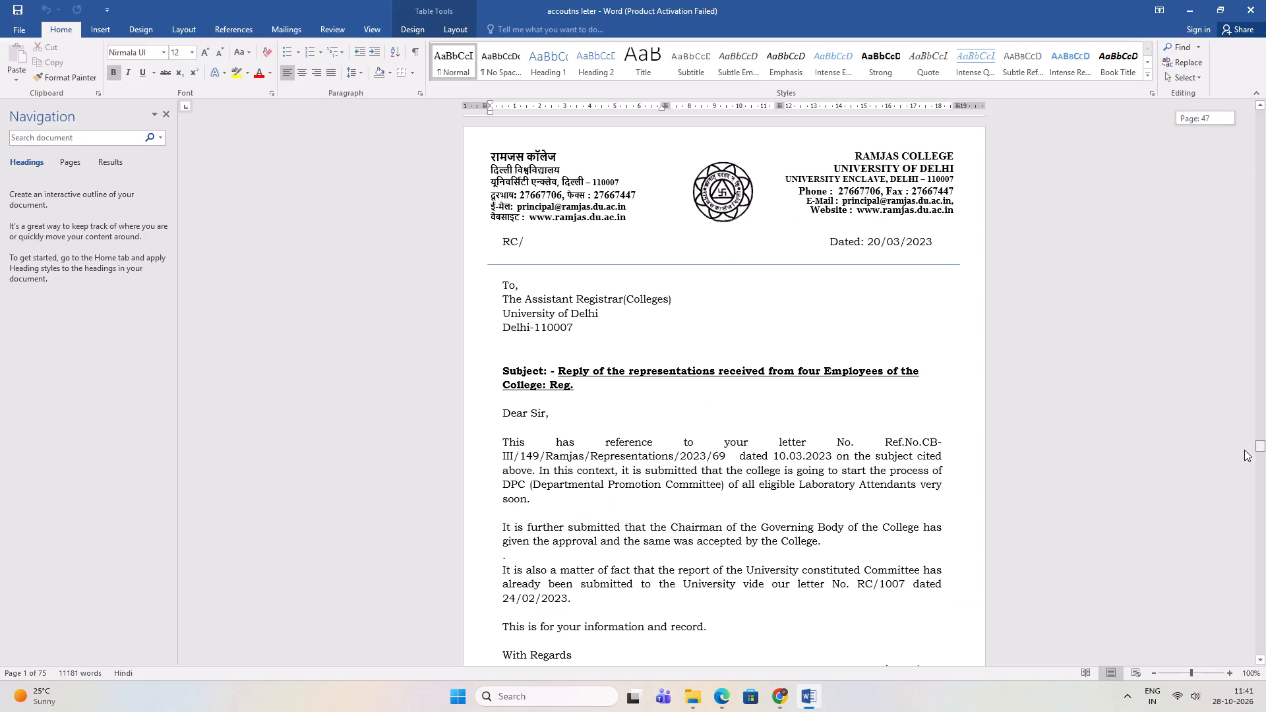
drag(1244, 450, 1234, 532)
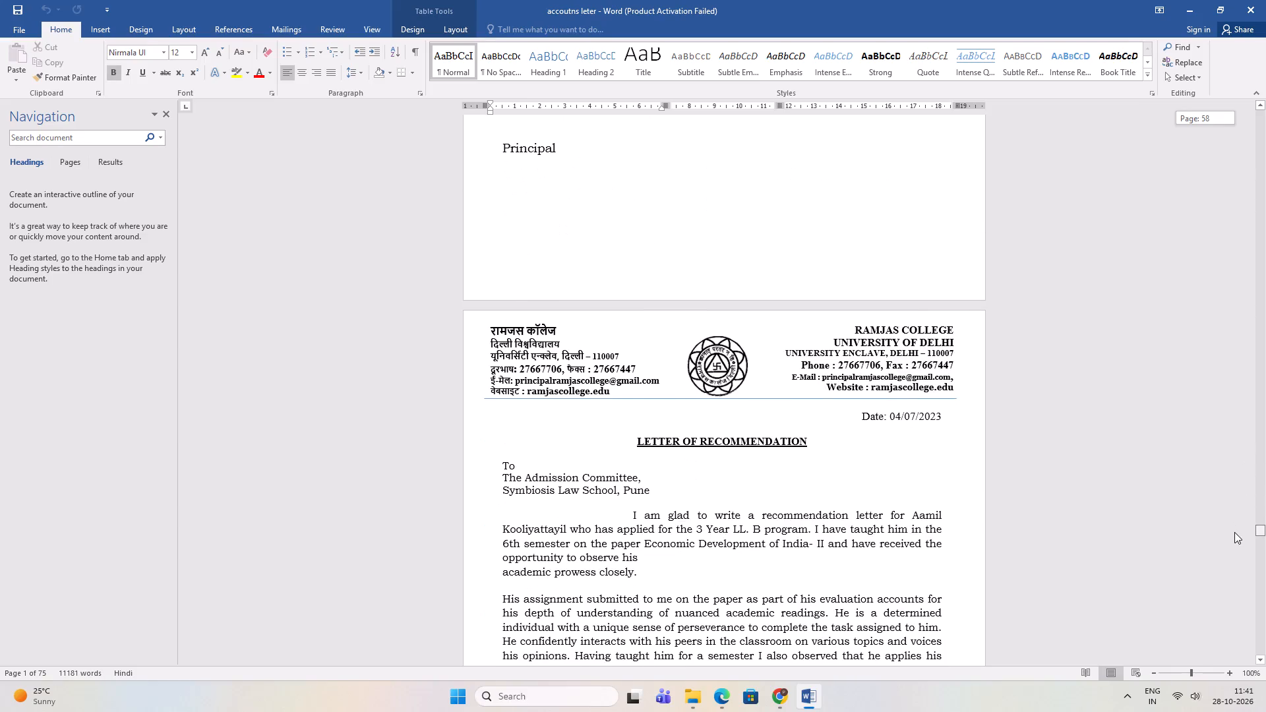
drag(1234, 532, 1226, 627)
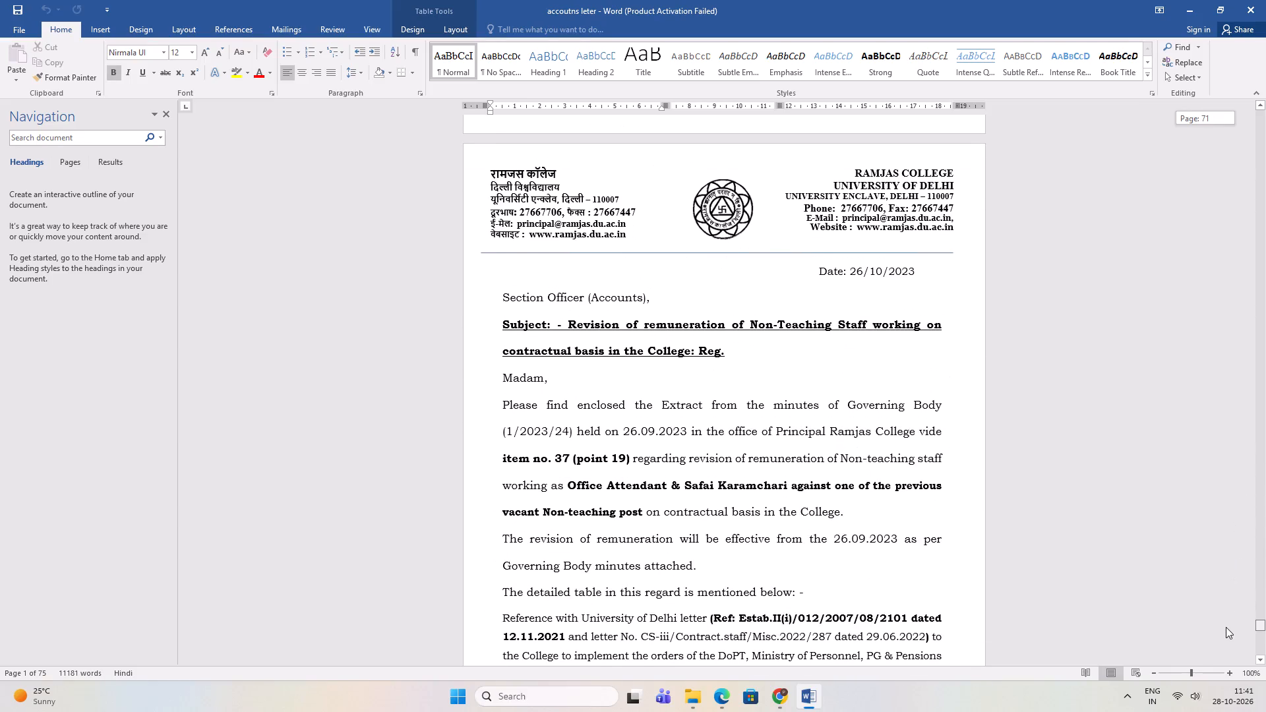
drag(1226, 627, 1228, 653)
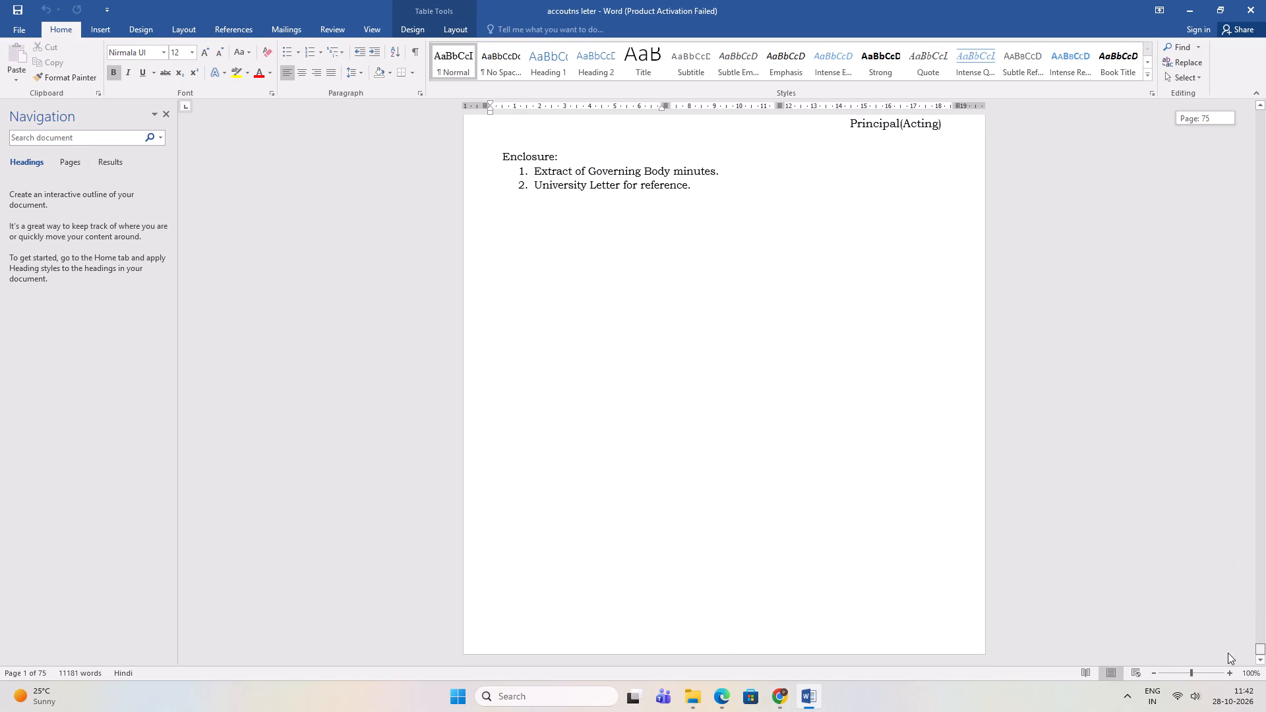
drag(1228, 653, 1228, 645)
click(1262, 1)
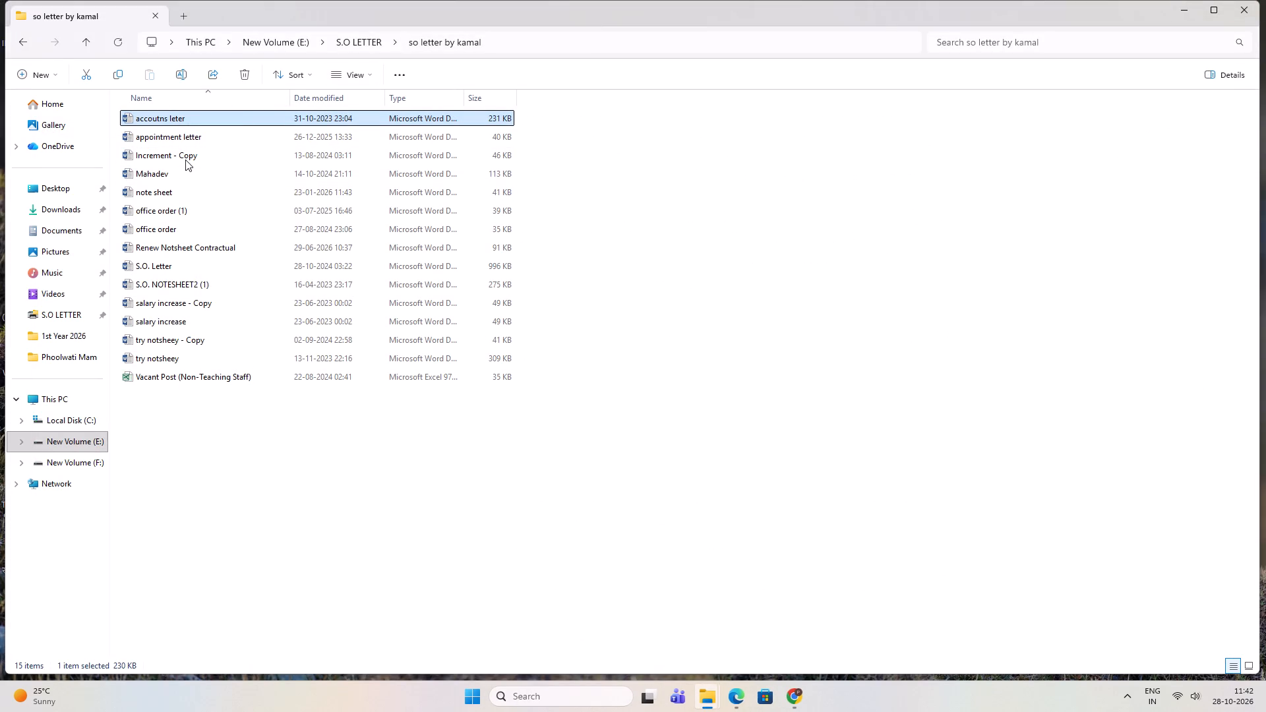
Open the "Increment - Copy" document, skim its note sheets on contractual and vacant non-teaching positions, and close it.
double_click(185, 156)
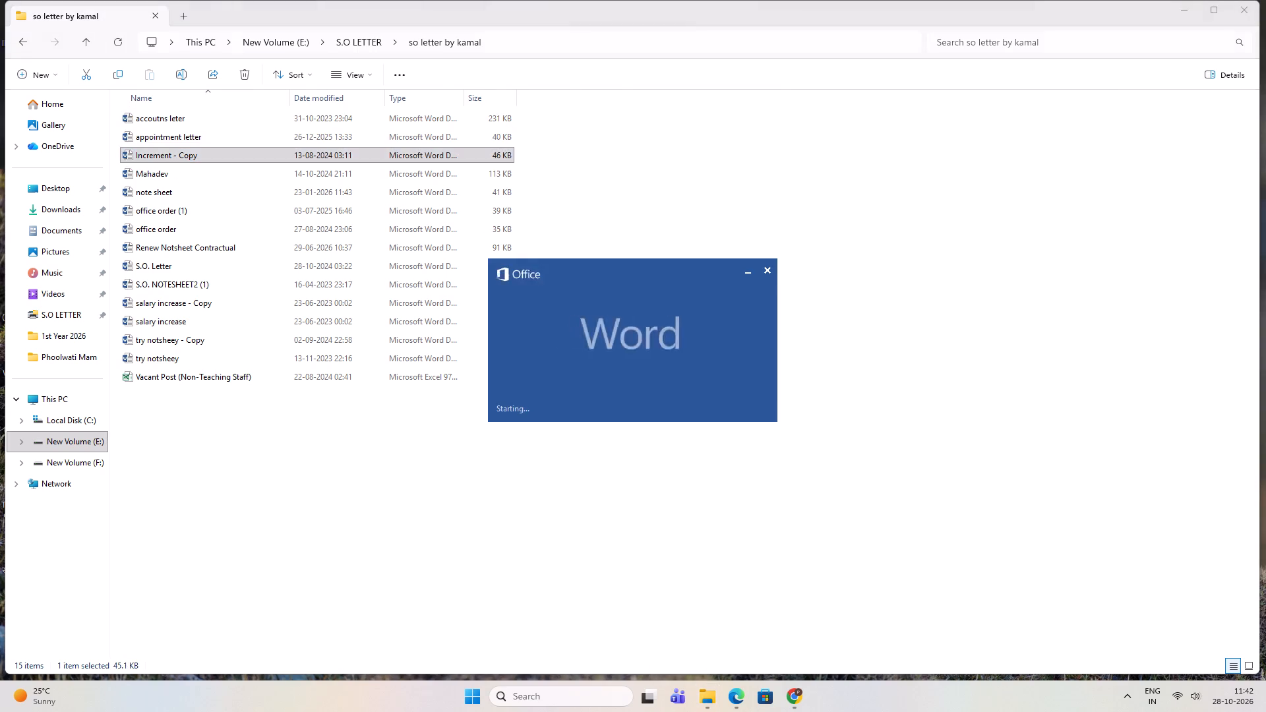
click(781, 198)
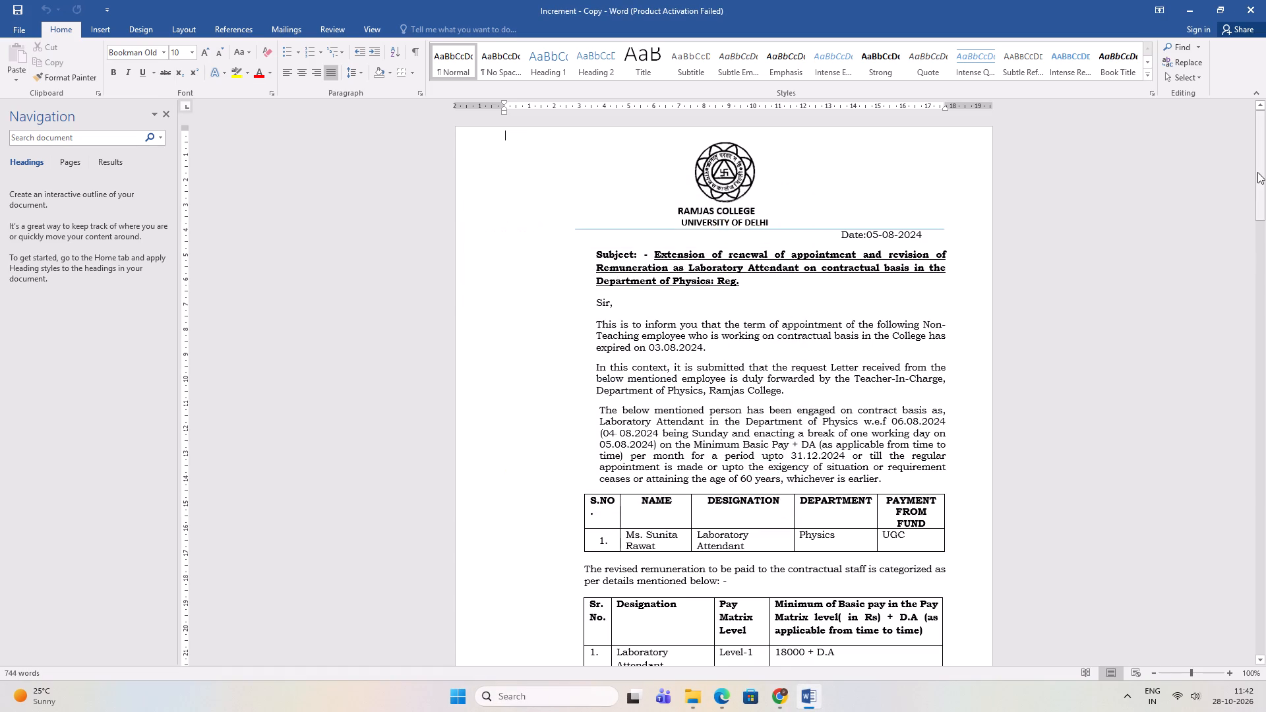
drag(1257, 172, 1209, 566)
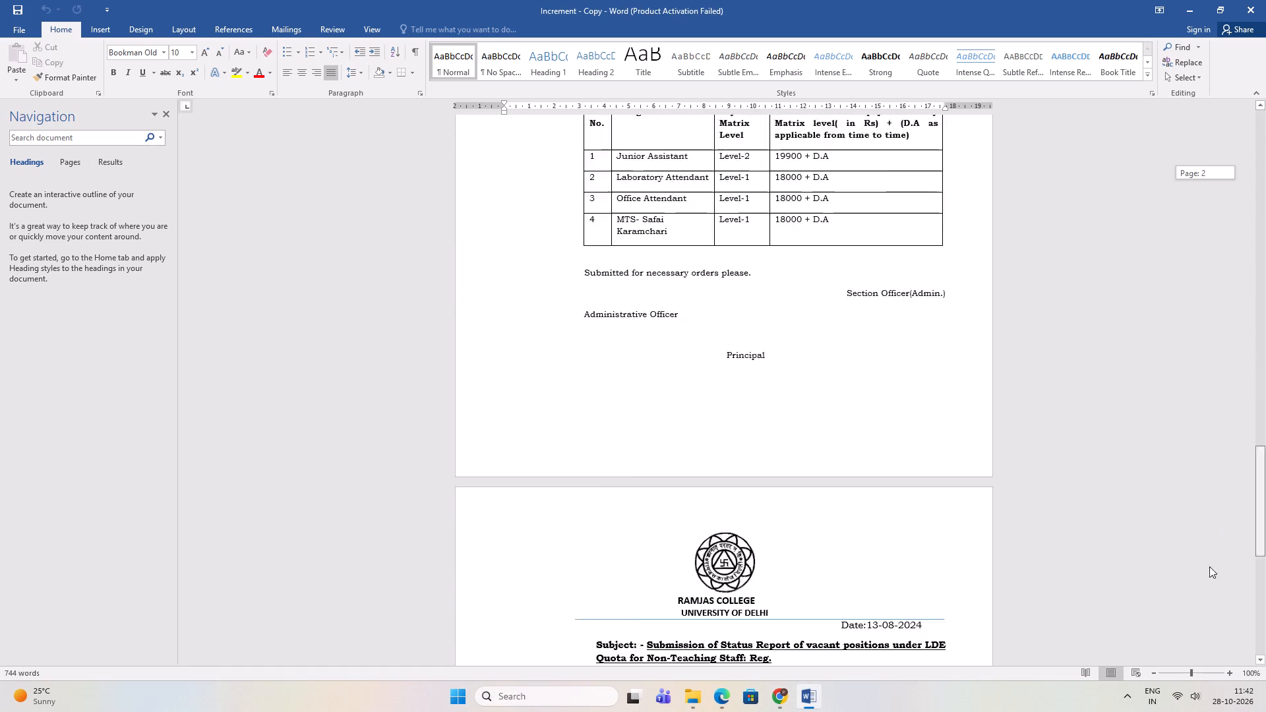
drag(1209, 566, 1202, 605)
click(1248, 11)
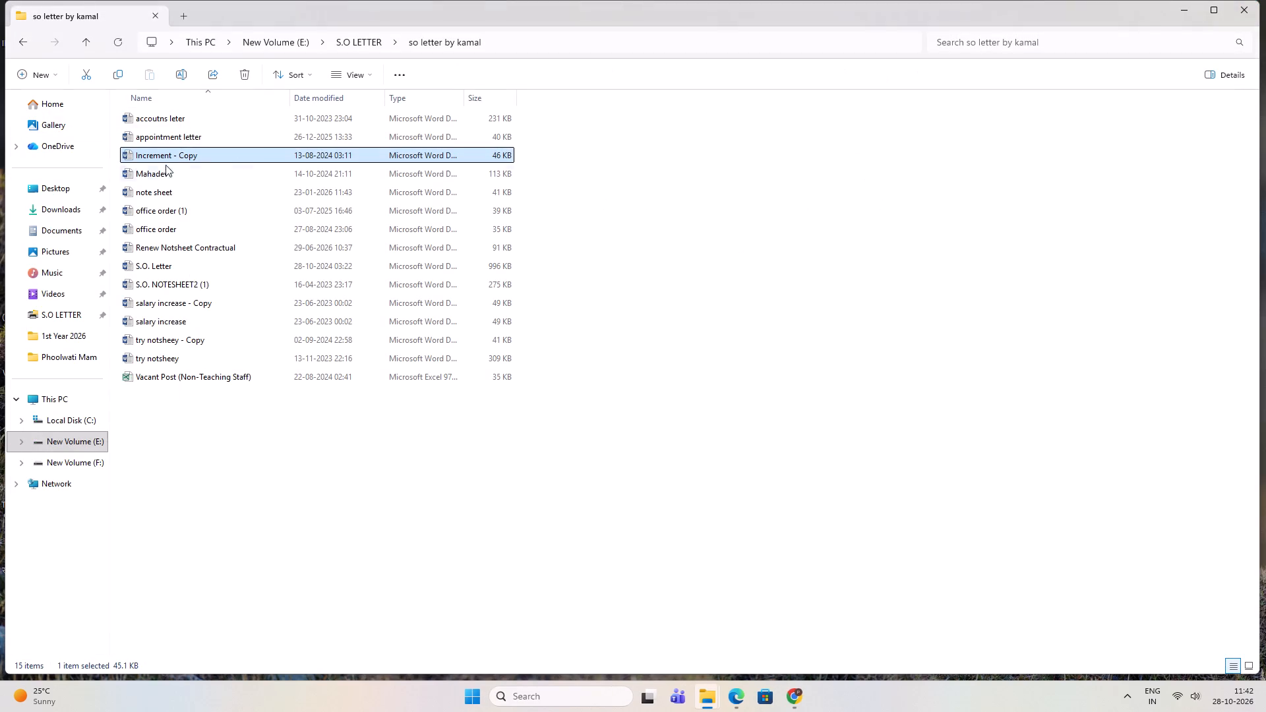
Open the "Mahadev" document without updating its linked data and look through its non-teaching staff note sheets to the last page.
double_click(166, 173)
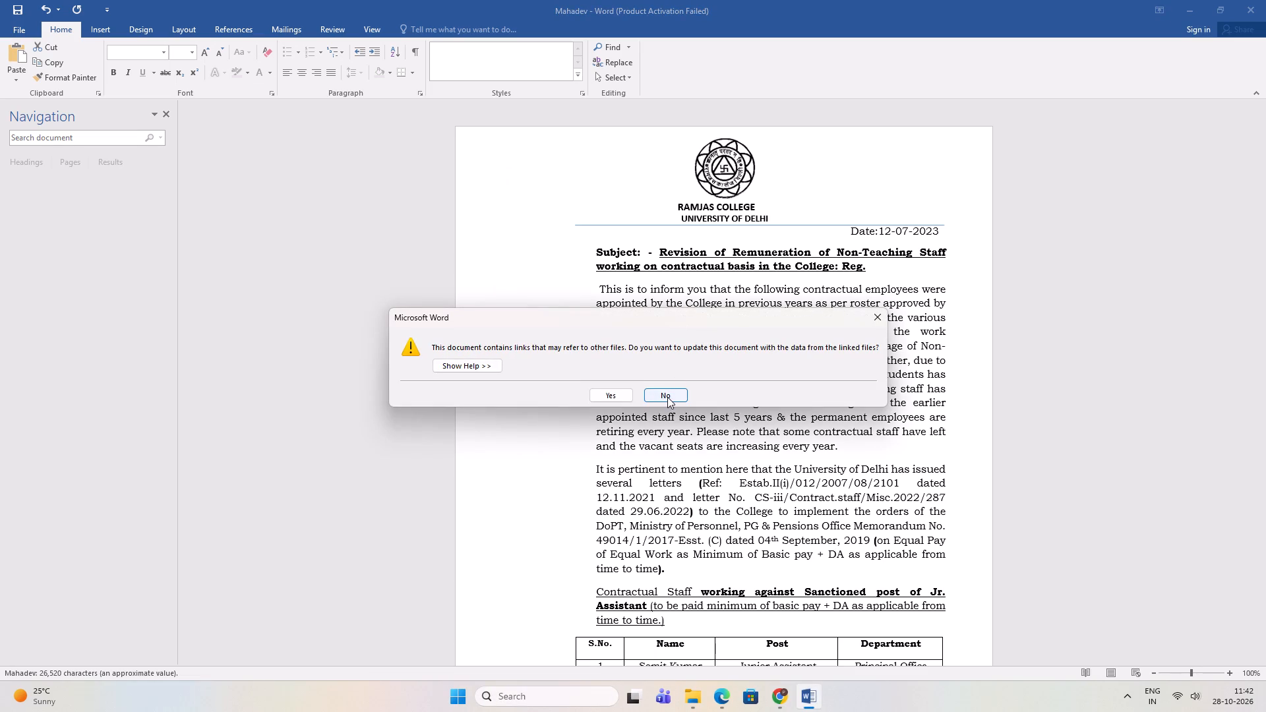
click(667, 397)
click(893, 268)
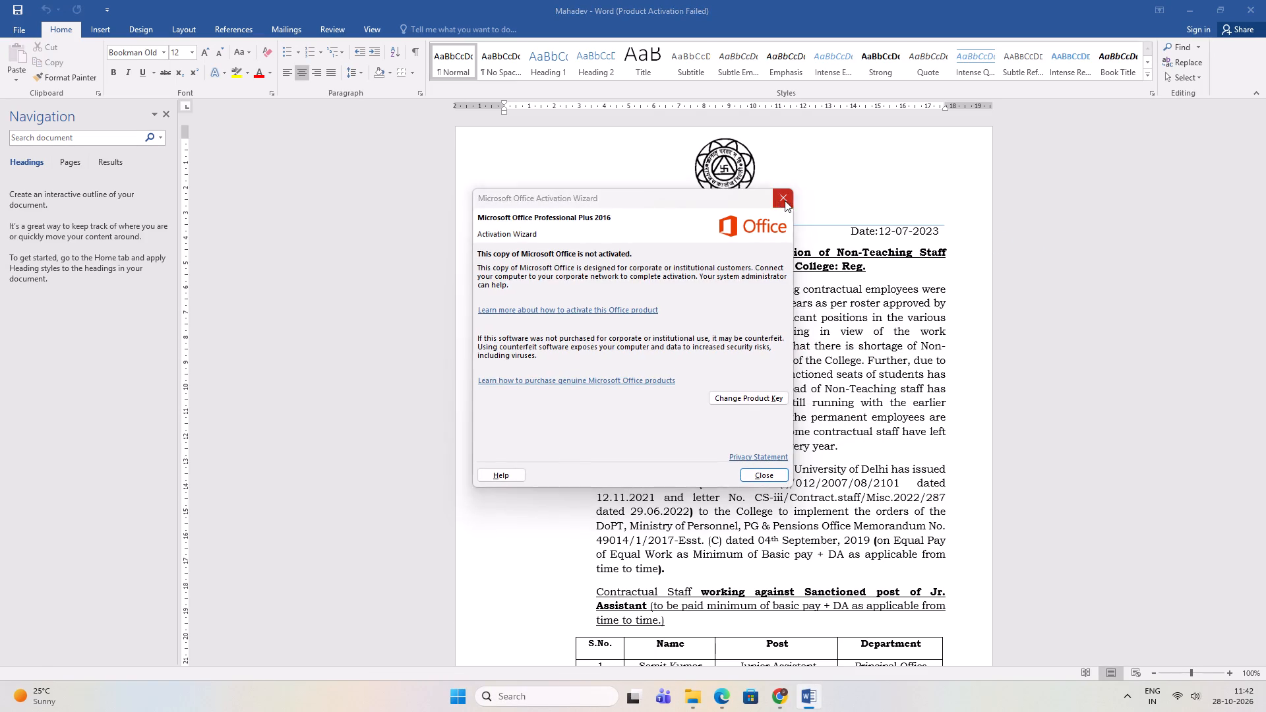
click(785, 200)
drag(1263, 119, 1218, 418)
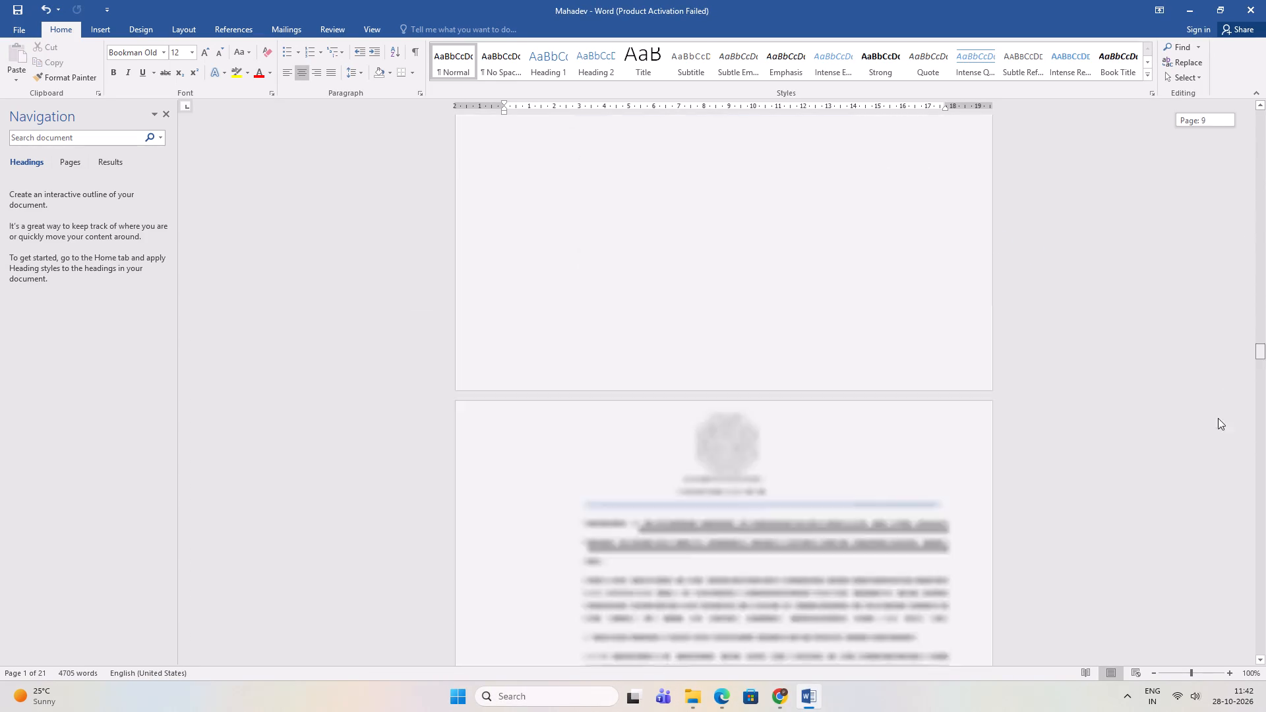
drag(1218, 418, 1203, 549)
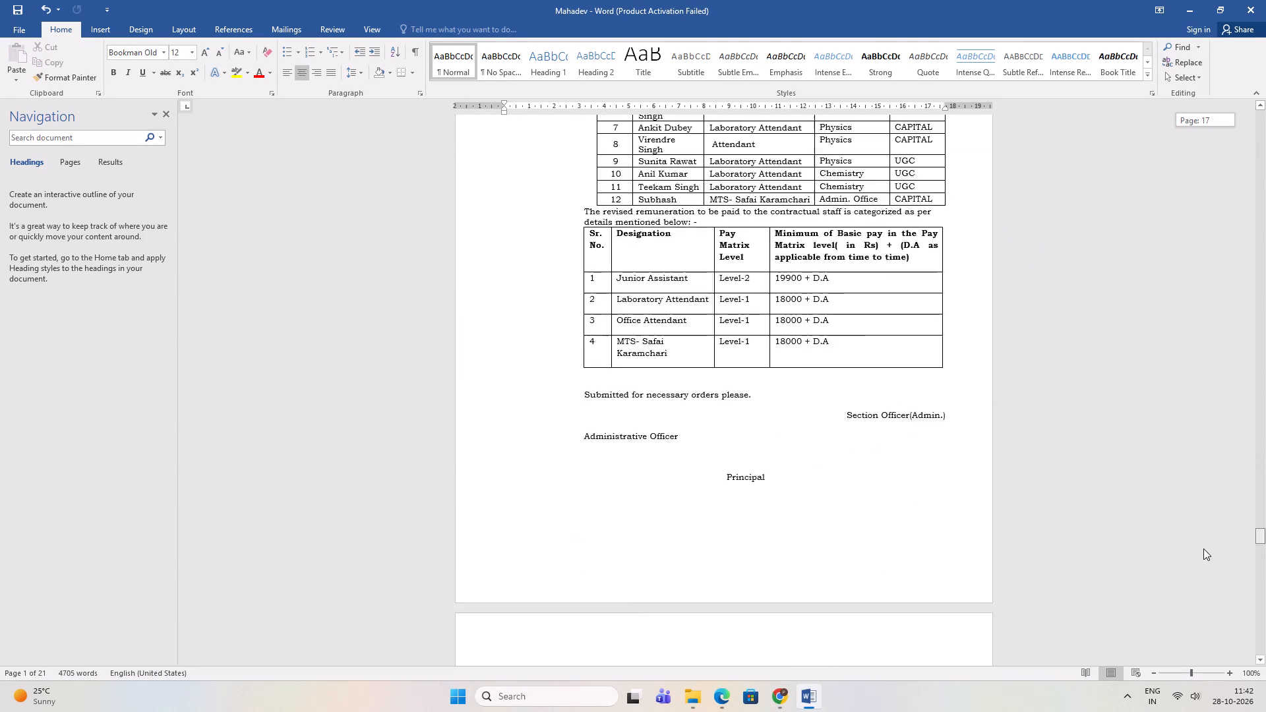
drag(1203, 549, 1201, 561)
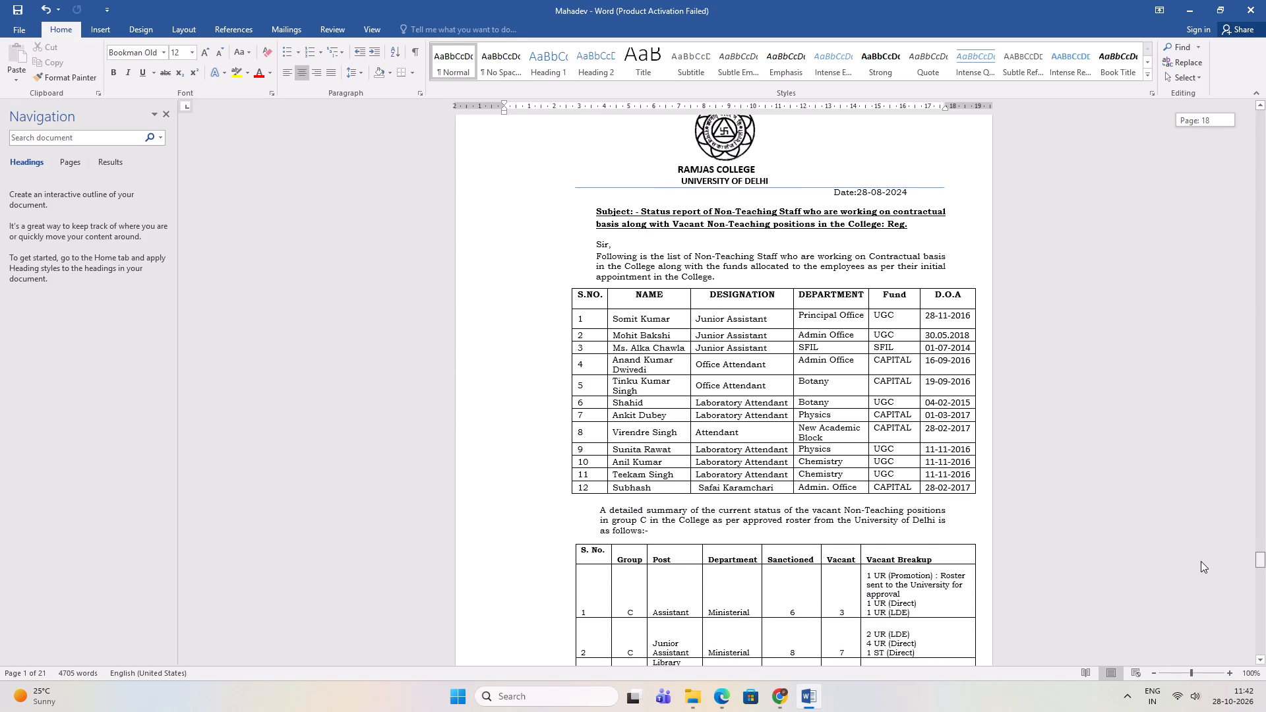
drag(1201, 561, 1190, 653)
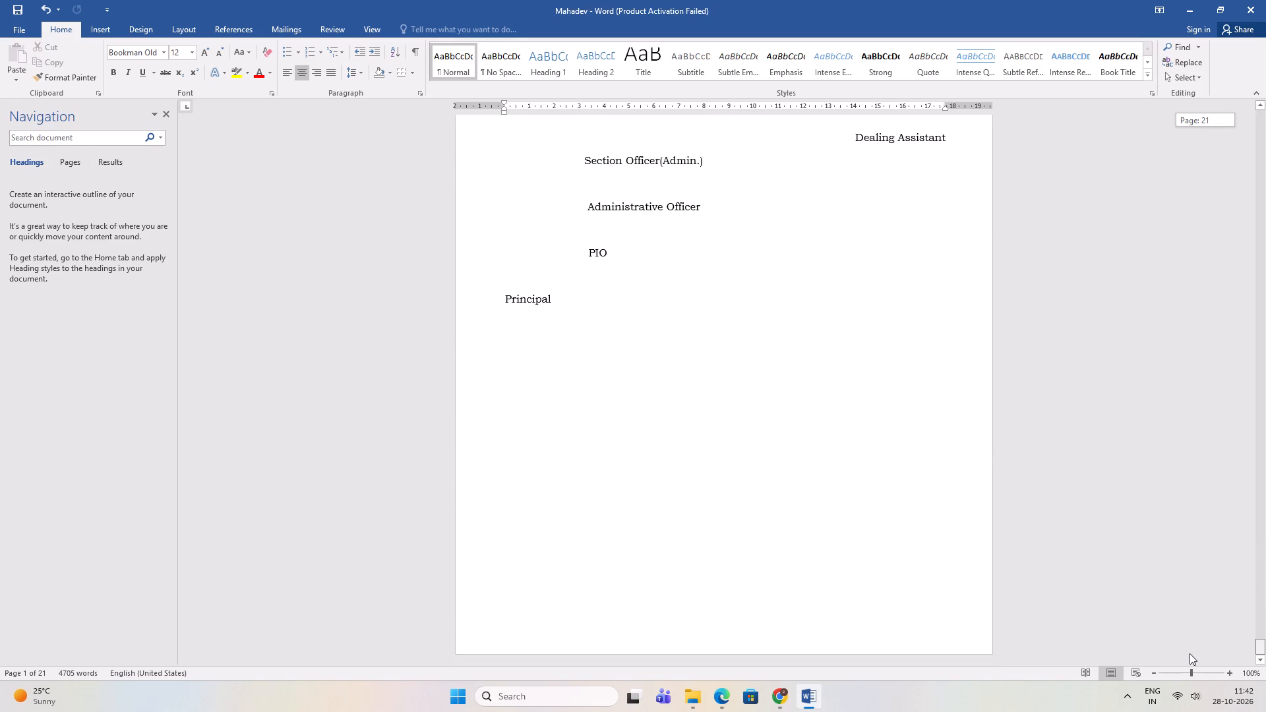
Close the "Mahadev" document without saving its changes.
drag(1190, 653, 1190, 645)
click(1253, 0)
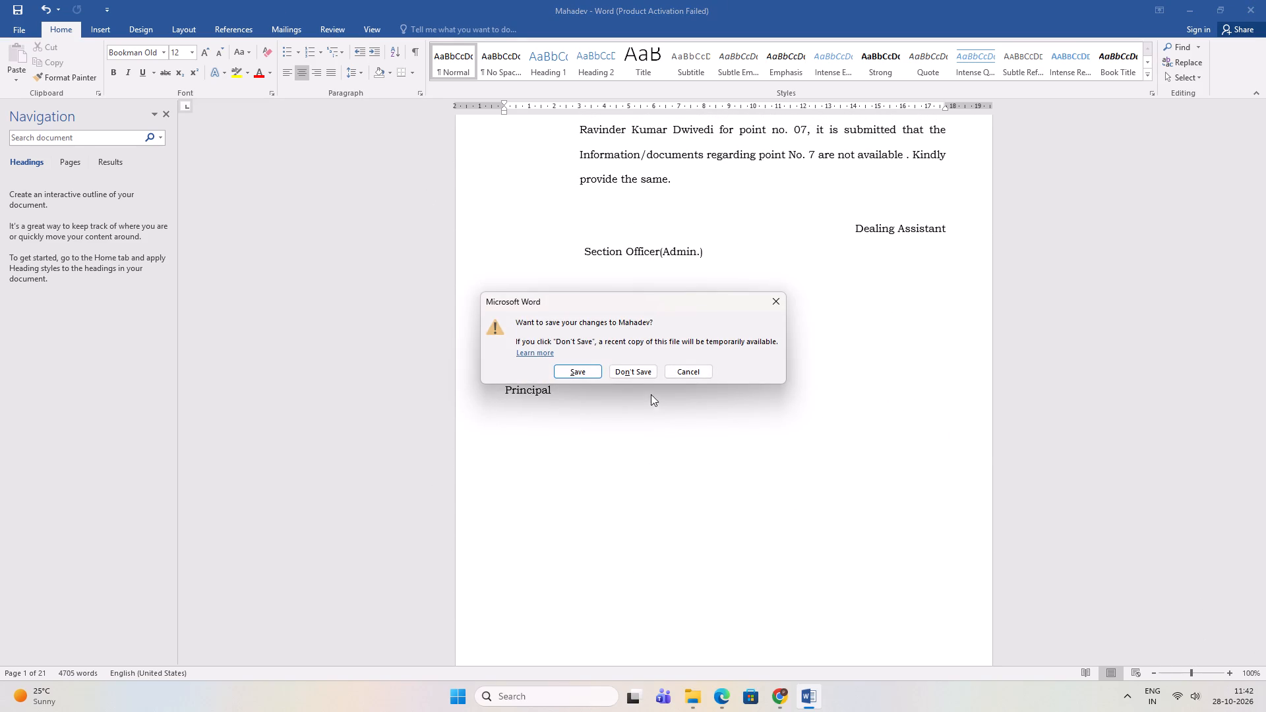
click(642, 373)
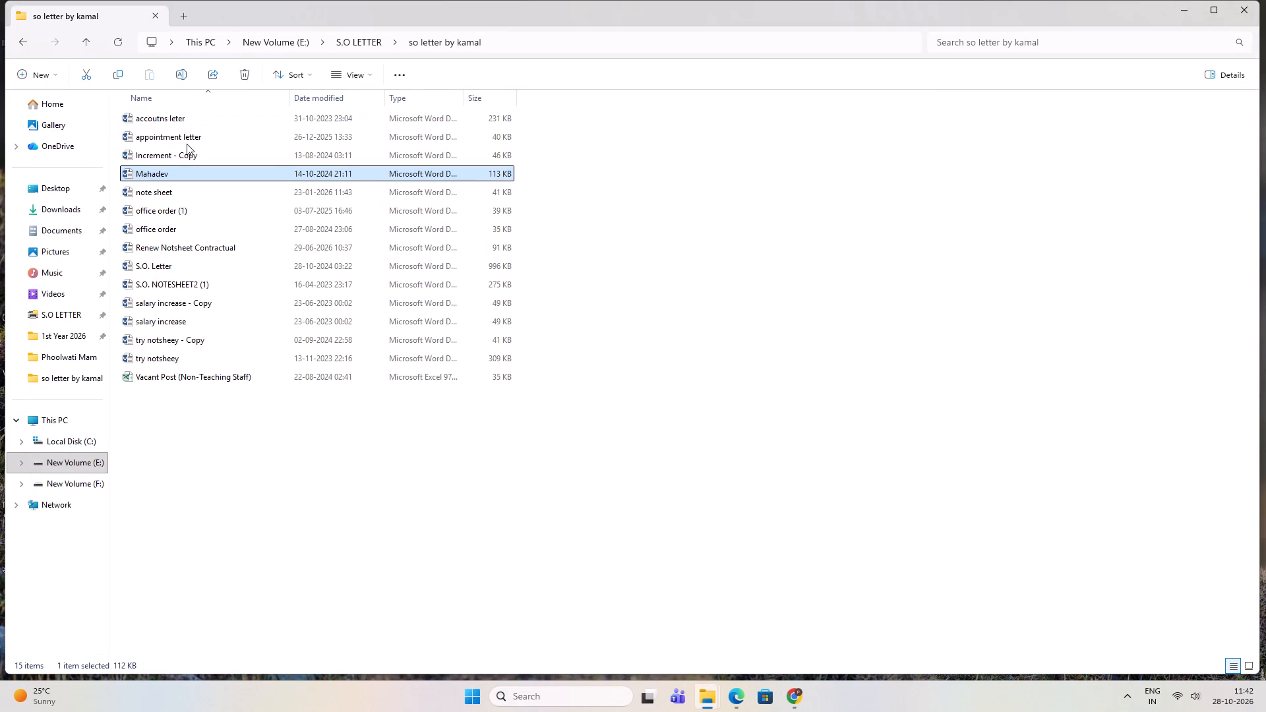
click(187, 140)
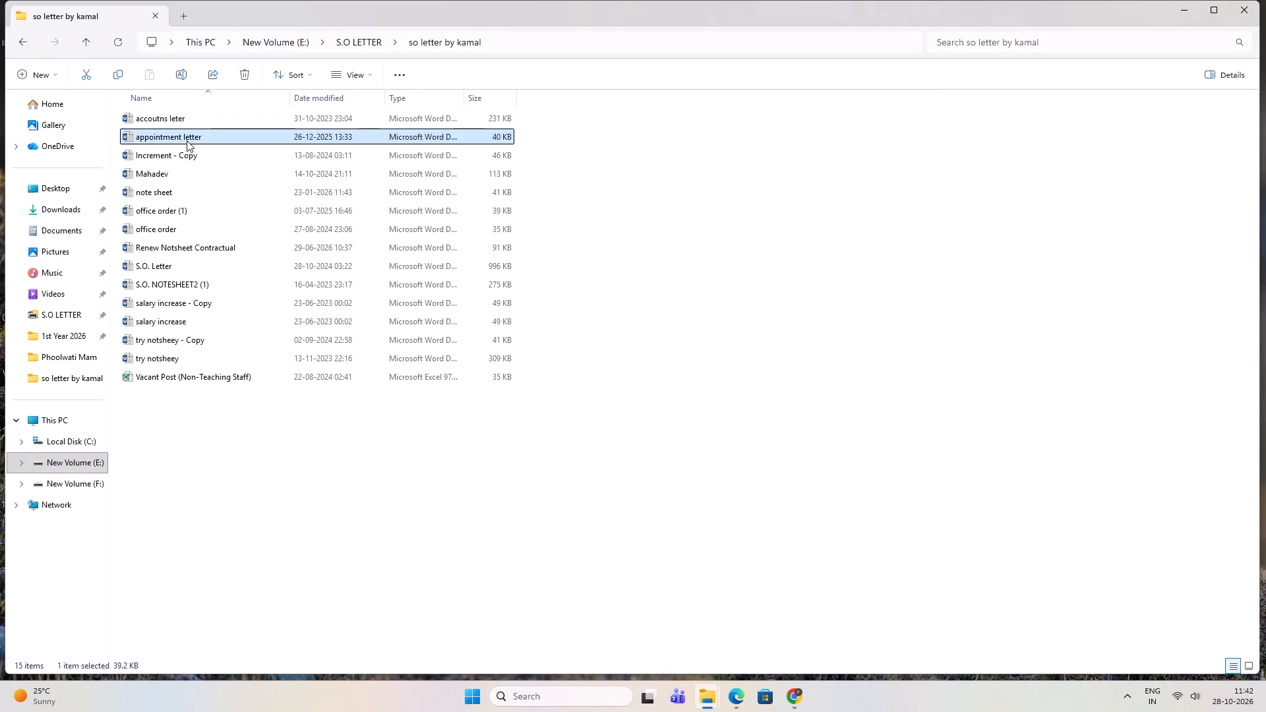
click(799, 692)
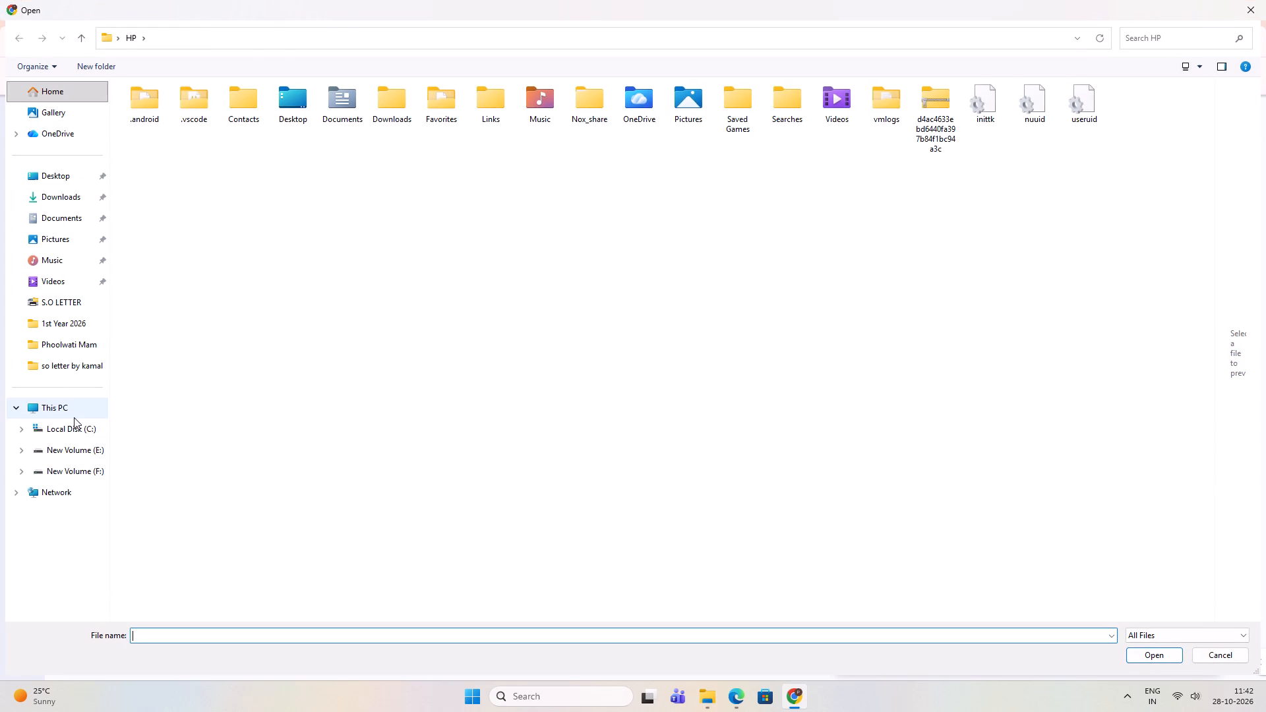
click(73, 411)
double_click(335, 113)
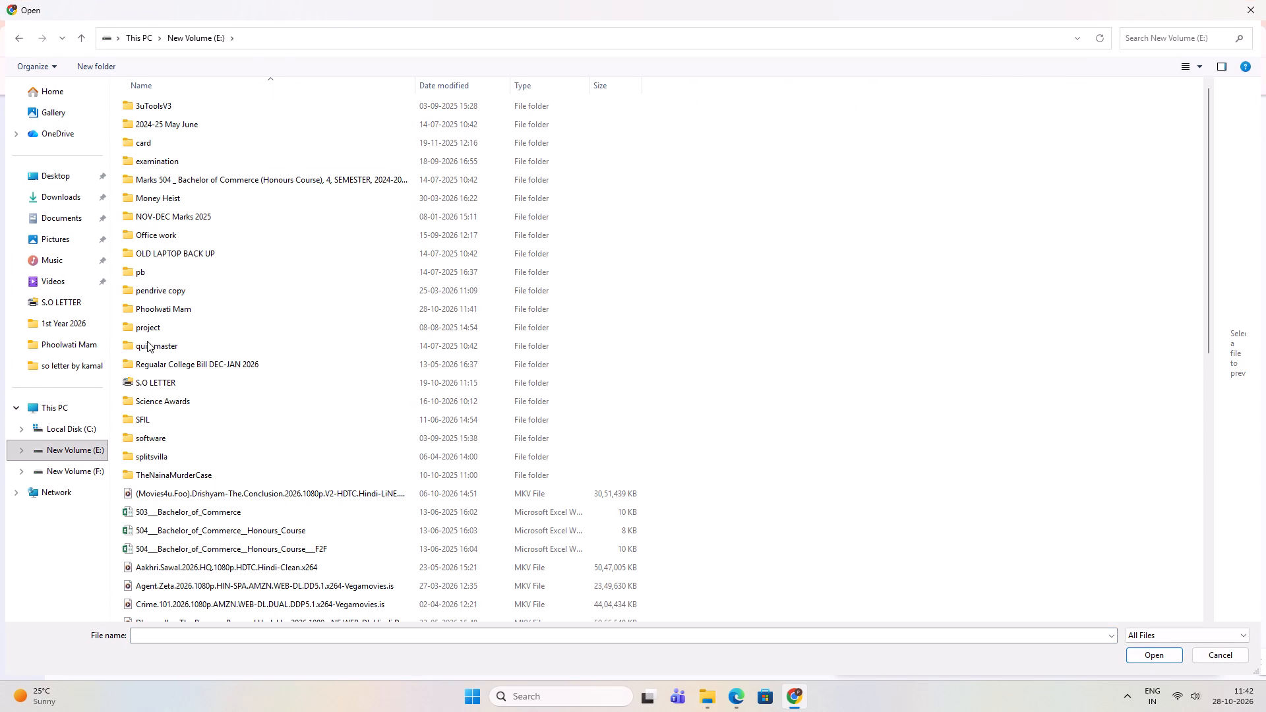
double_click(164, 386)
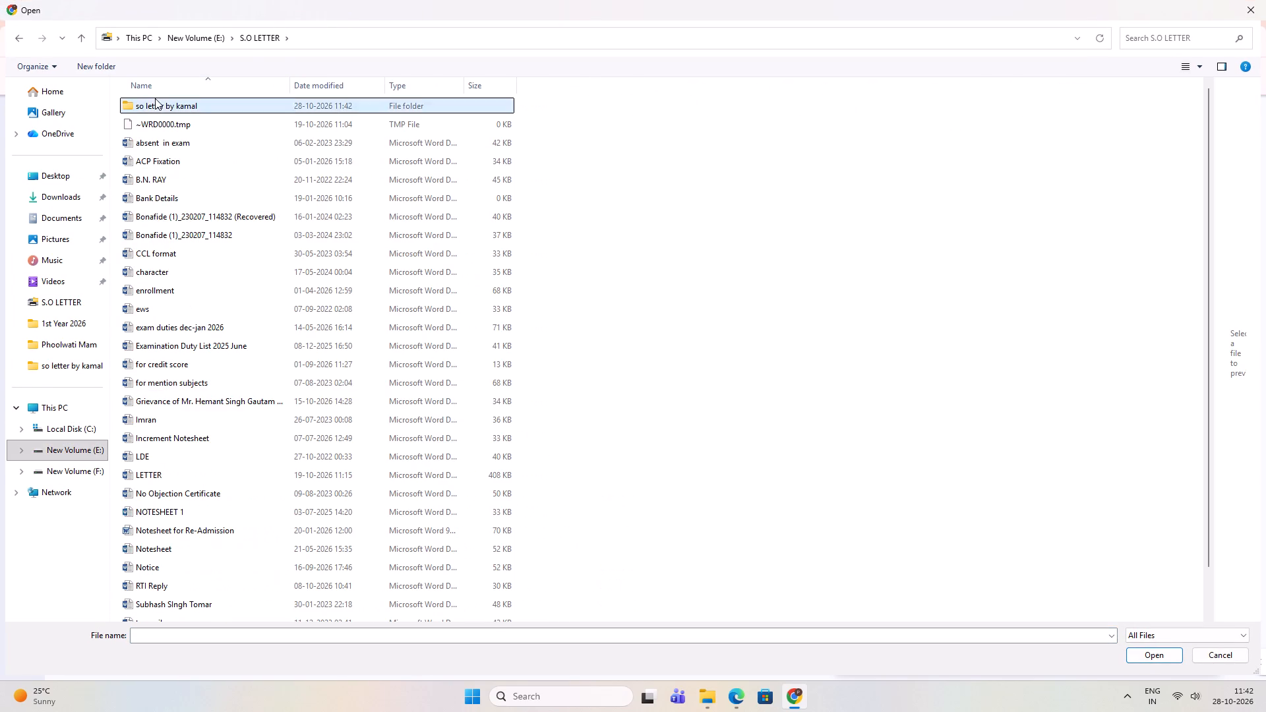
double_click(155, 98)
click(182, 124)
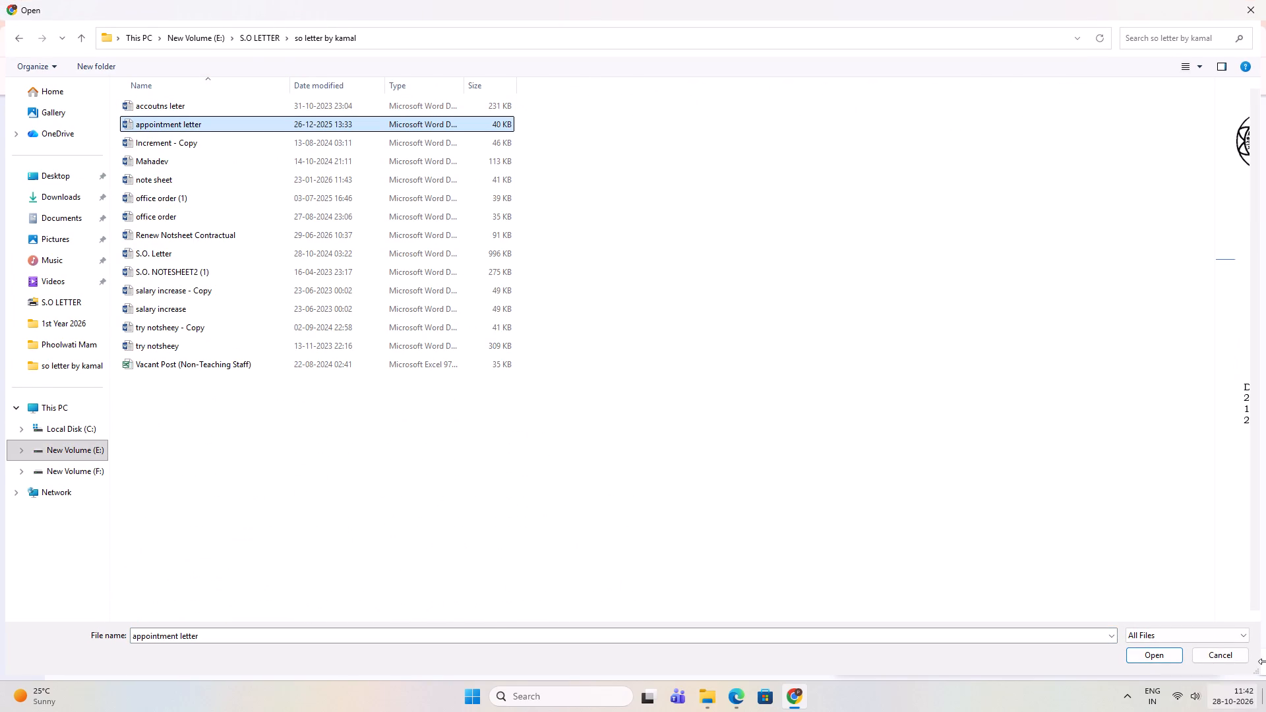
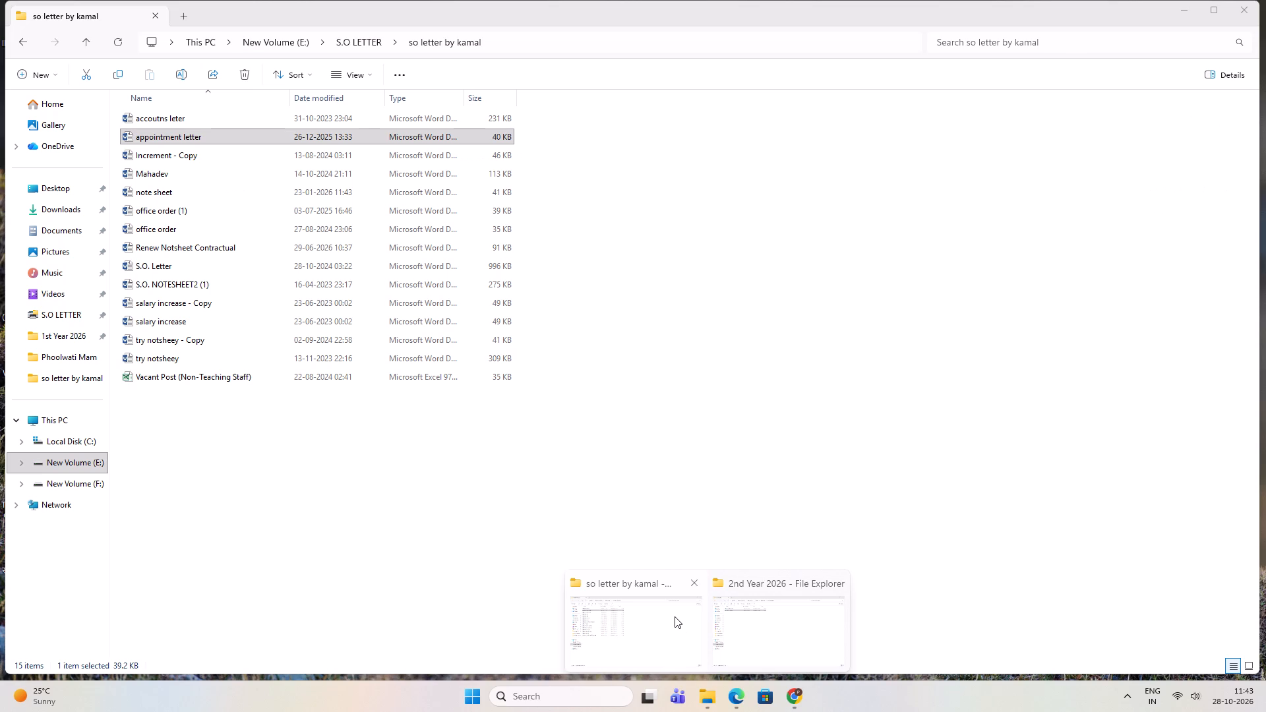
click(675, 616)
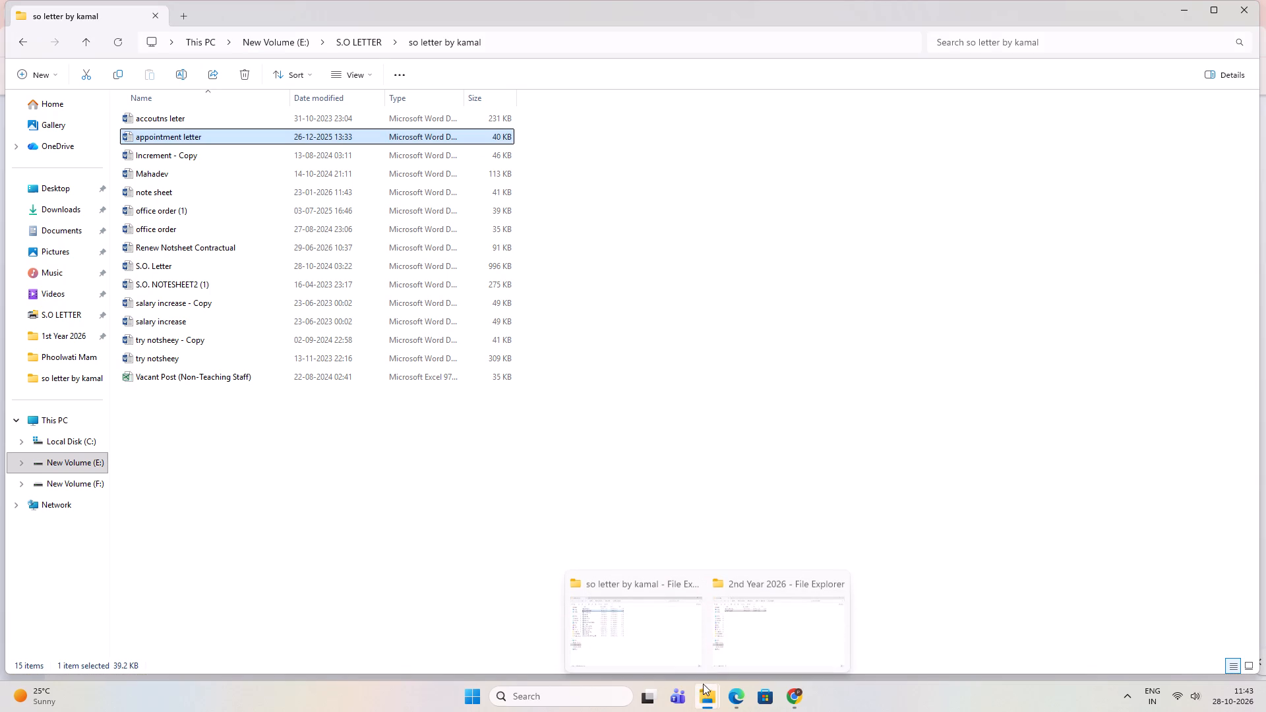
click(742, 604)
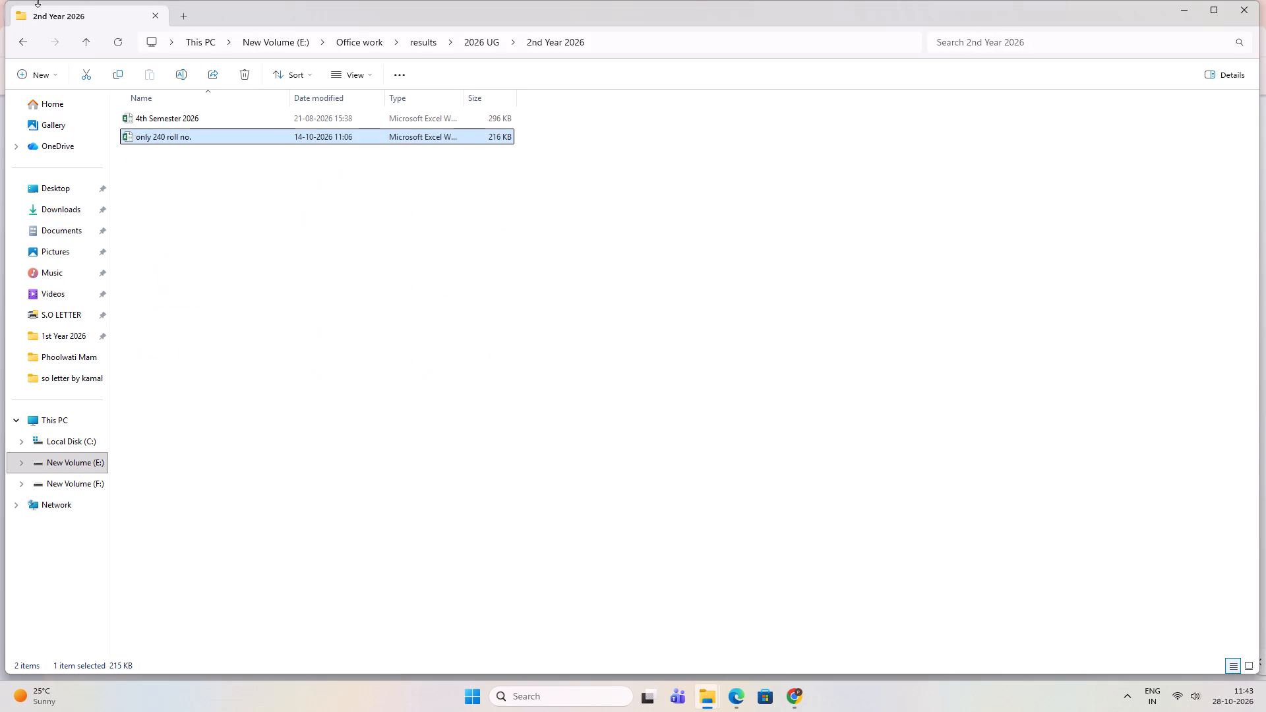
Close the 2nd Year 2026 folder window, then open the New Volume (E:) drive and look through its folders and files.
click(1250, 3)
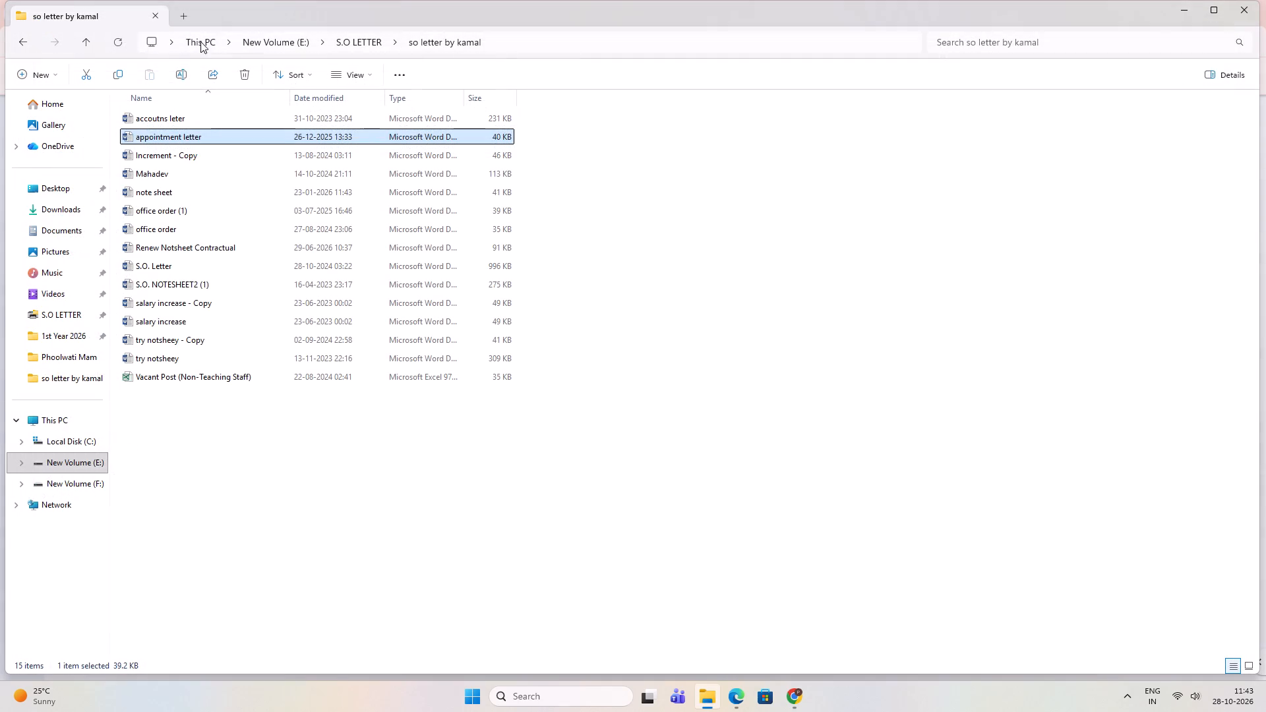
click(79, 414)
double_click(373, 118)
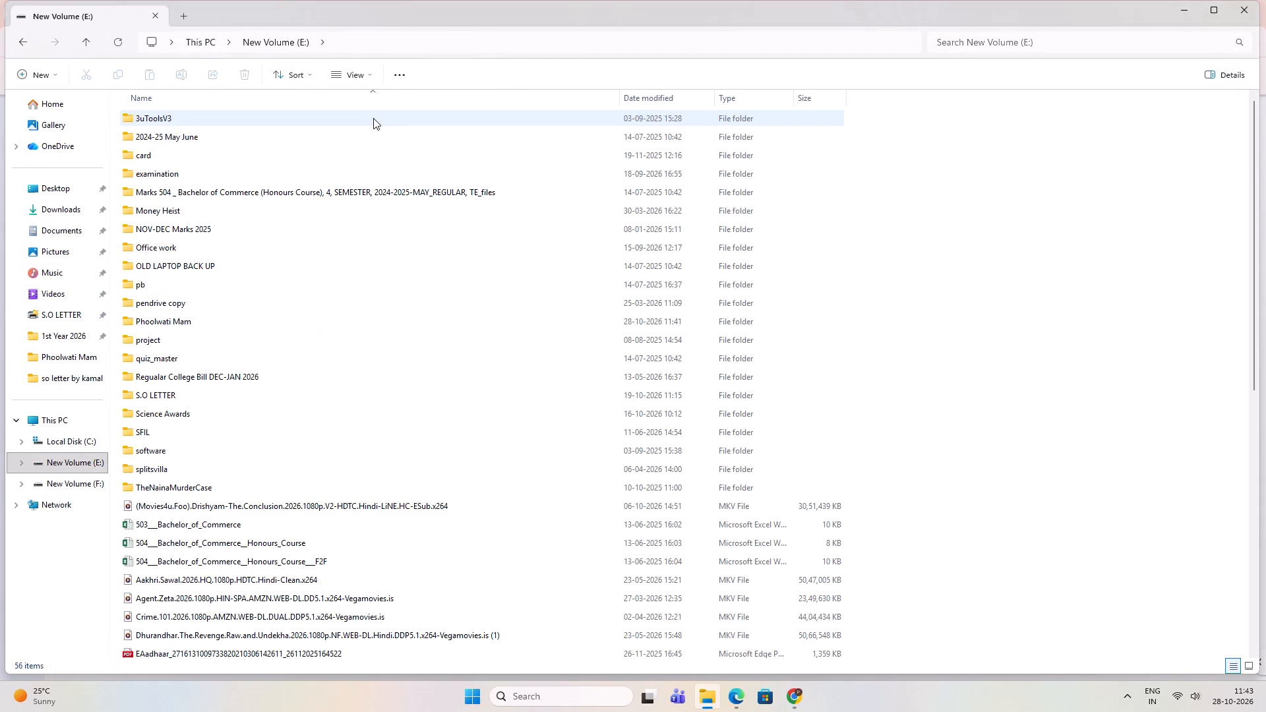
scroll(246, 256, down, 3)
scroll(244, 261, up, 4)
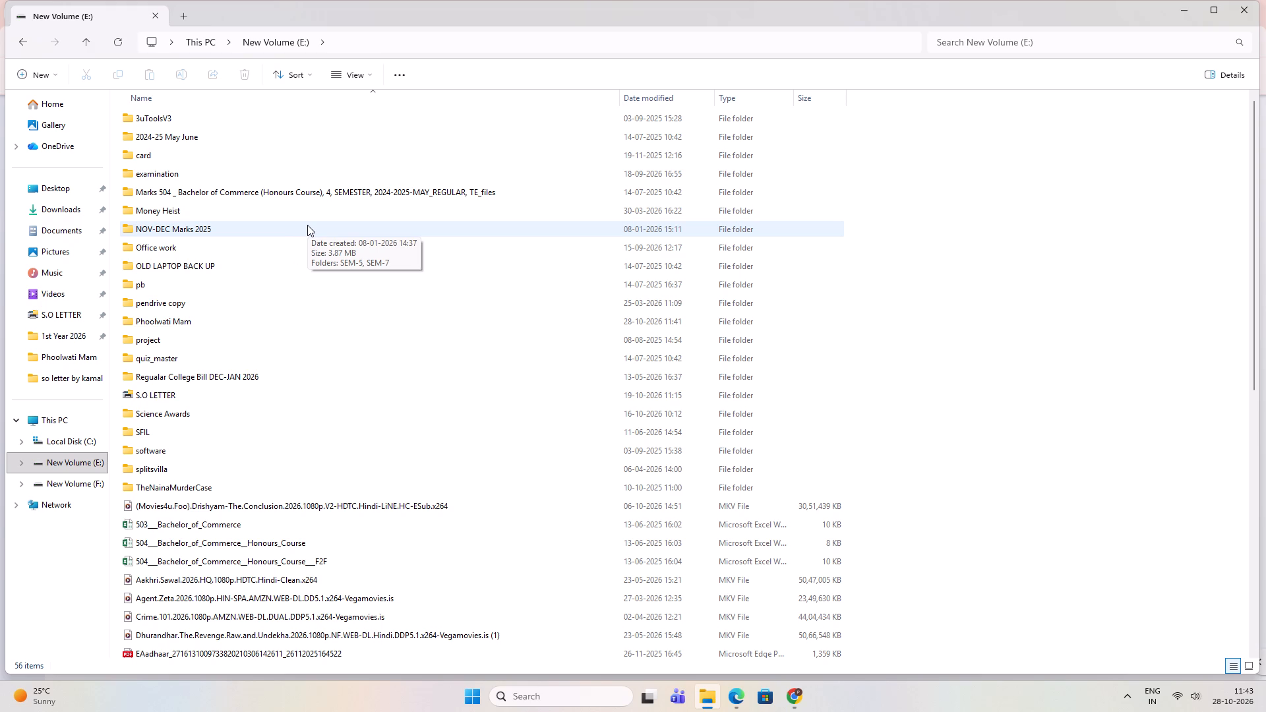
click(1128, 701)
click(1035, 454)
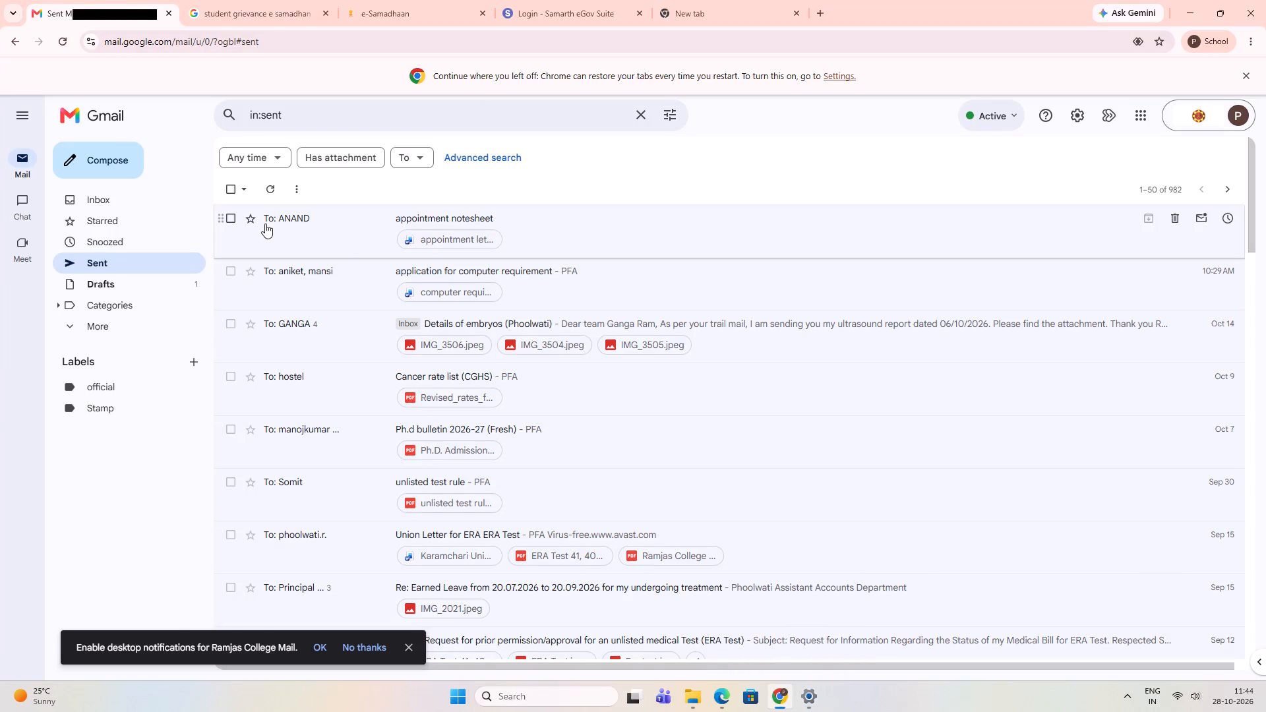